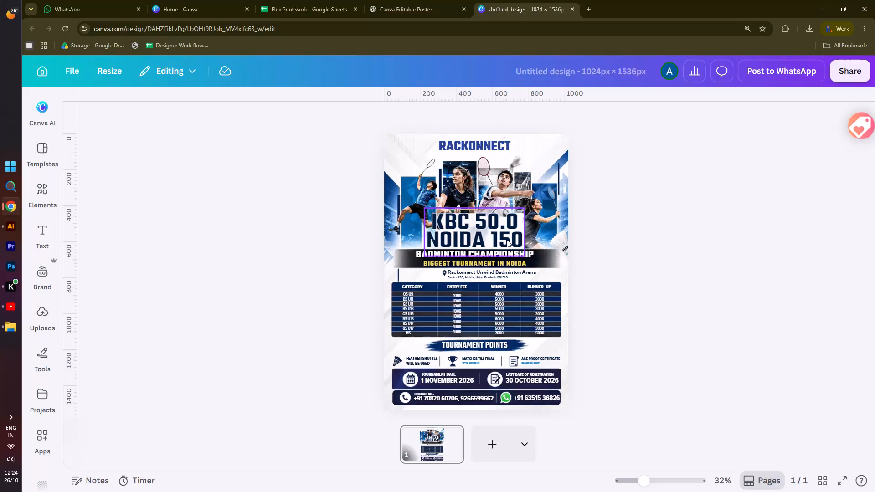
Change the number after KBC in the poster's large title so that line reads KBC 52.0.
scroll(507, 240, "up", 3, "alt")
scroll(506, 232, "up", 3, "ctrl")
scroll(506, 232, "up", 2)
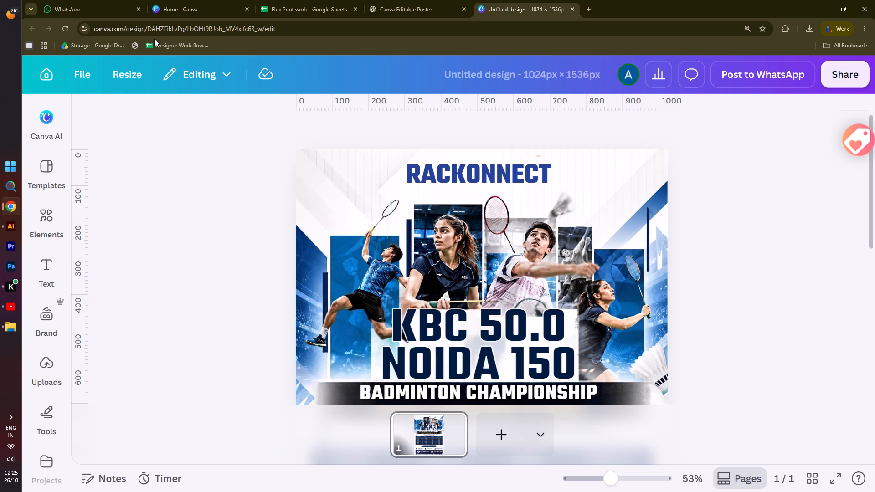
double_click(523, 335)
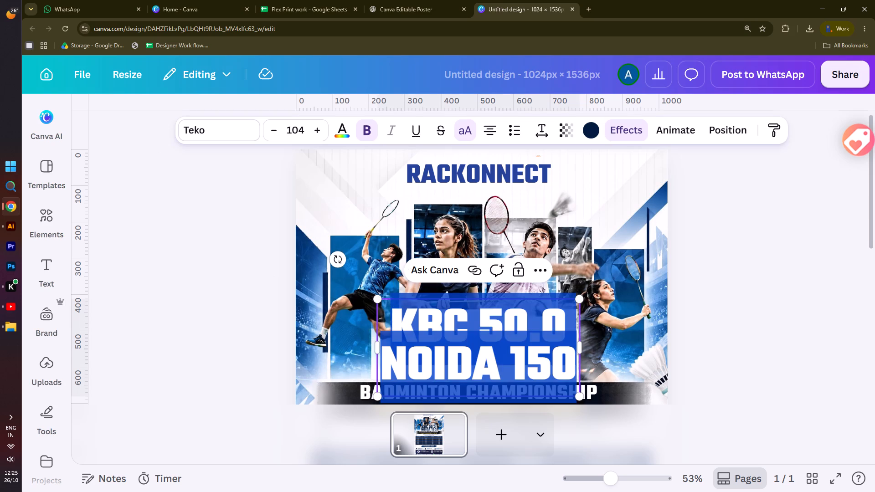
left_click(524, 324)
left_click_drag(526, 321, 507, 322)
key("2")
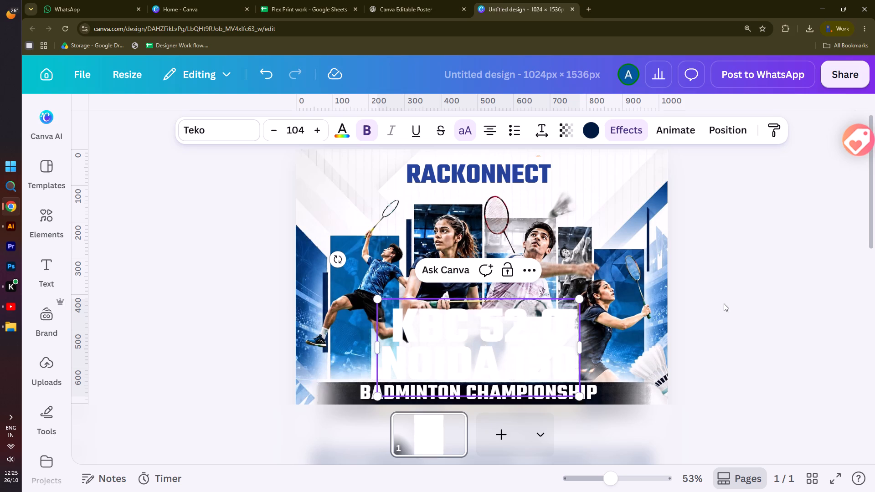
left_click(723, 301)
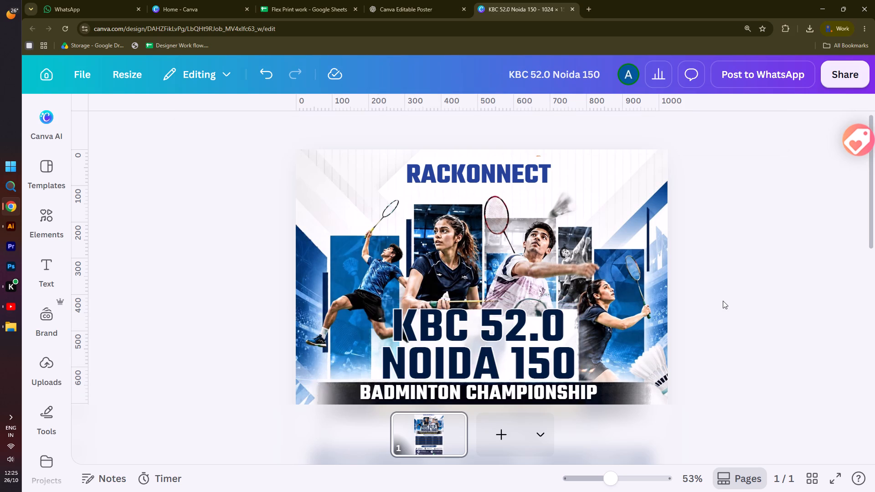
Open the NOIDA 150 line of the large title for text editing, starting at the word NOIDA.
double_click(457, 366)
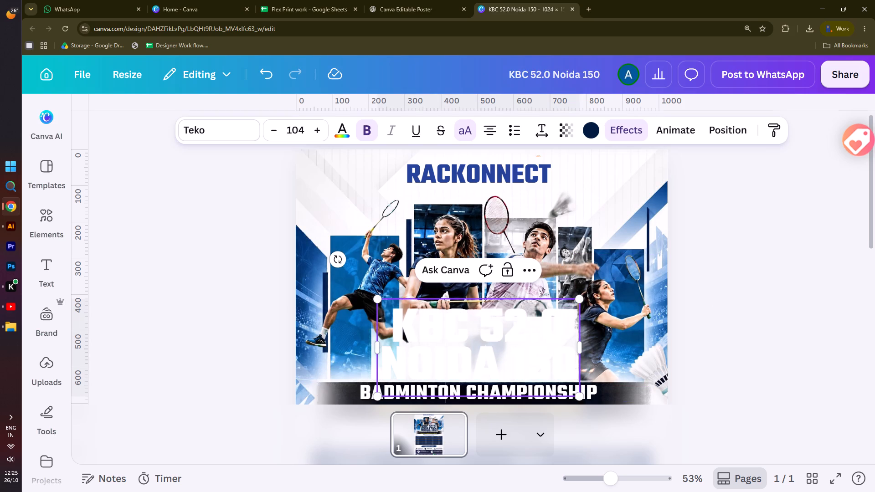
left_click(399, 369)
left_click_drag(380, 365, 386, 365)
Replace the NOIDA 150 line of the poster's large title with GHHAZIABAD.
left_click_drag(386, 365, 566, 369)
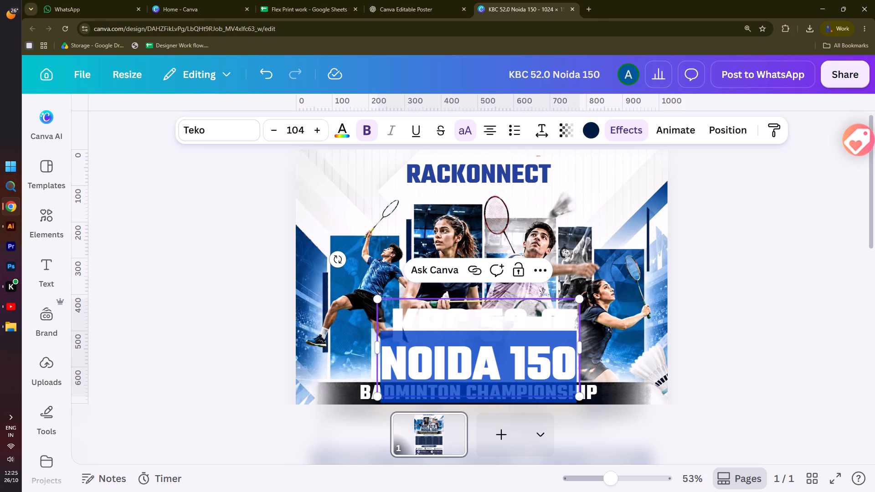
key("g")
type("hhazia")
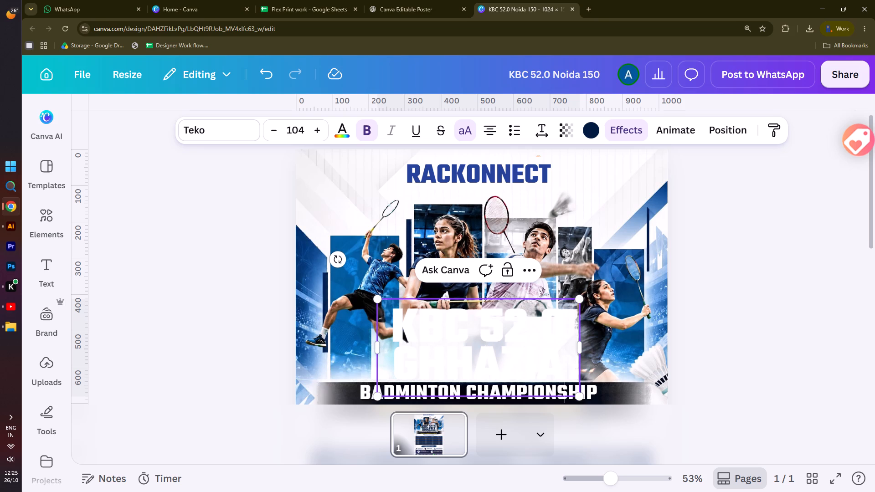
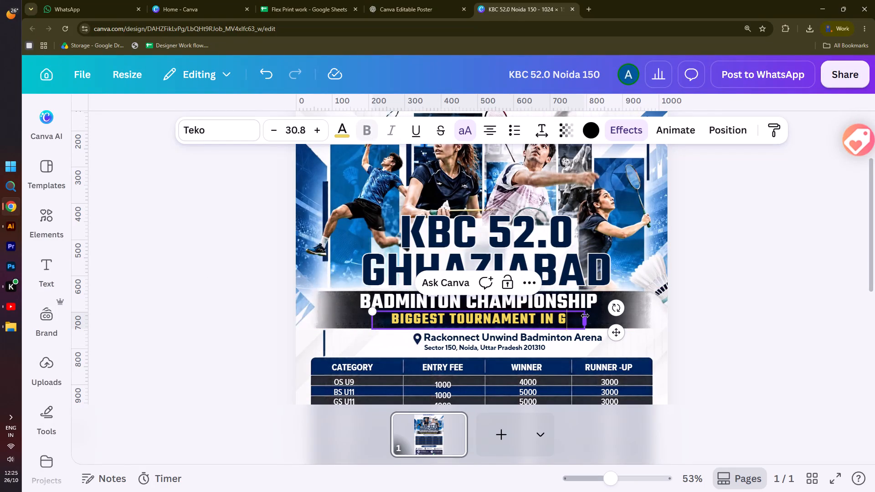
Complete the city name in the yellow tagline so it reads BIGGEST TOURNAMENT IN GHAZIABAD.
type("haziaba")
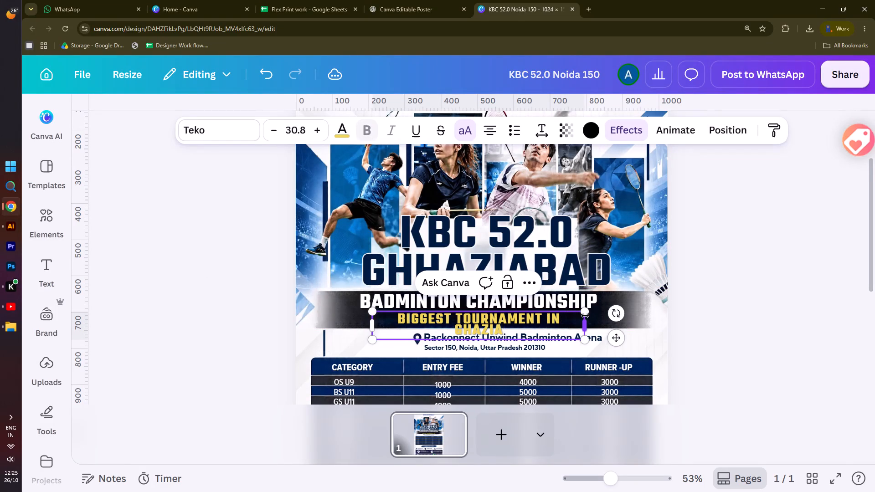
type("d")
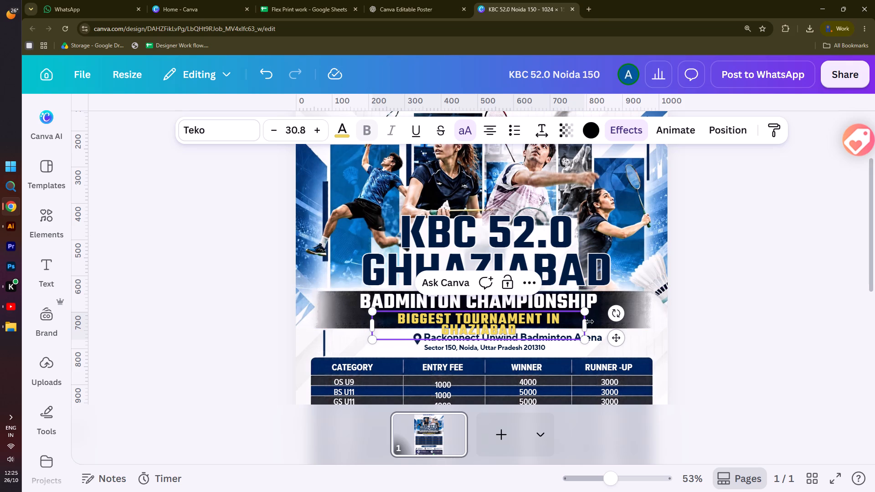
Widen the yellow tagline's text box so the text fits on one line, and realign it beneath the large title.
left_click_drag(588, 325, 624, 323)
left_click(740, 292)
left_click_drag(531, 323, 524, 322)
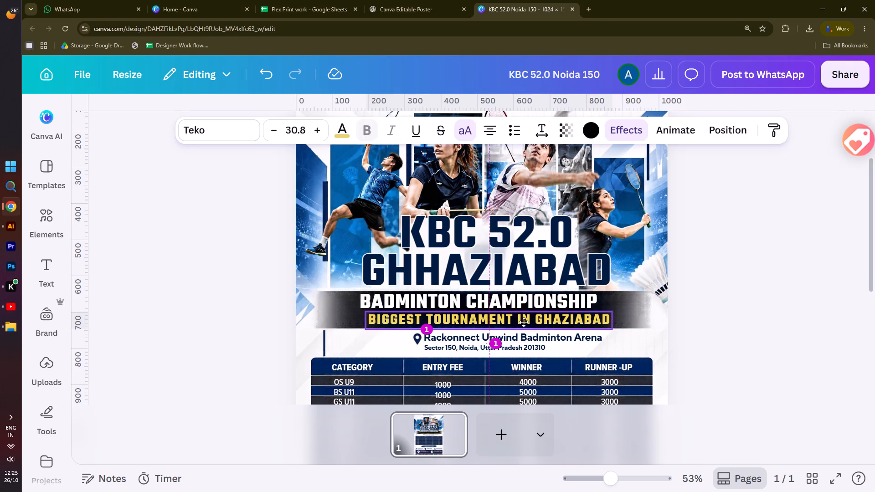
Centre the yellow BIGGEST TOURNAMENT IN GHAZIABAD line under BADMINTON CHAMPIONSHIP in the dark band, and nudge it slightly down.
left_click_drag(524, 322, 516, 321)
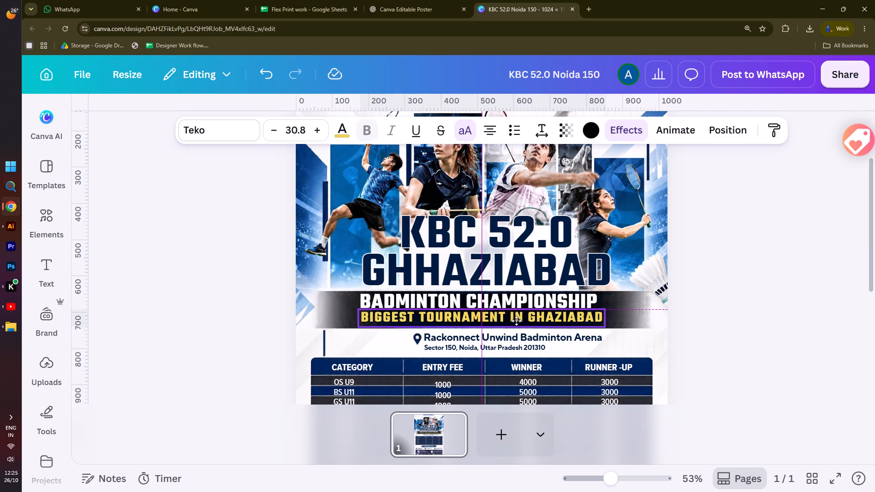
left_click_drag(516, 321, 518, 321)
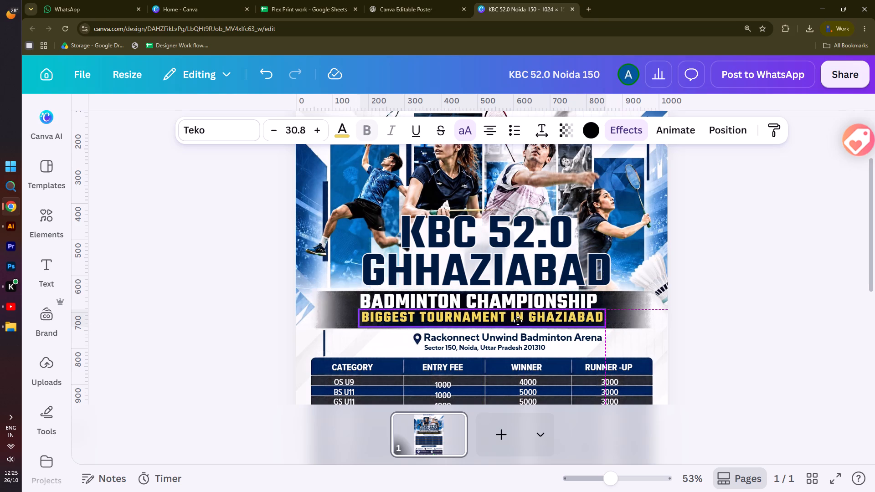
left_click_drag(518, 321, 517, 321)
left_click(750, 309)
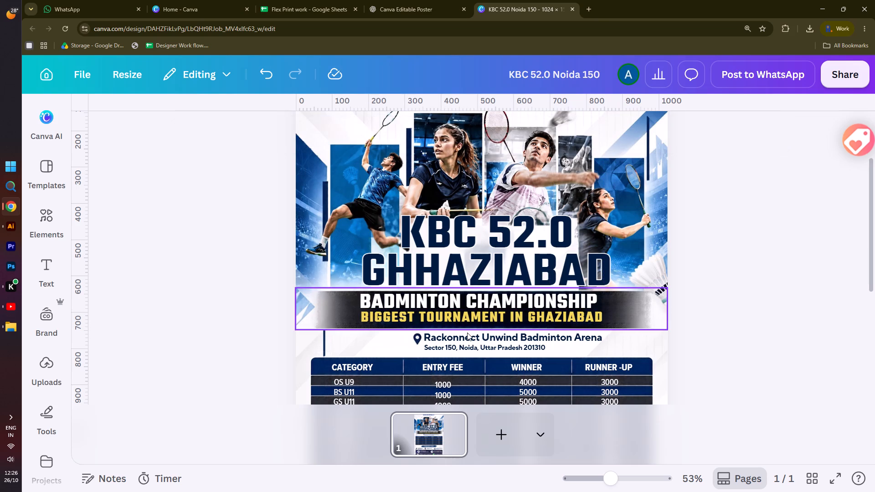
left_click(458, 316)
key("Down")
key("Down")
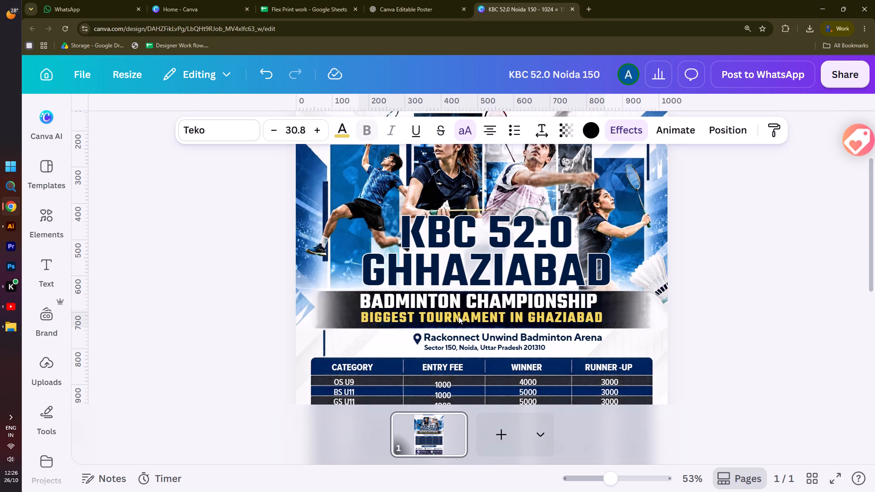
key("Down")
key("Down")
key("Down")
left_click(750, 241)
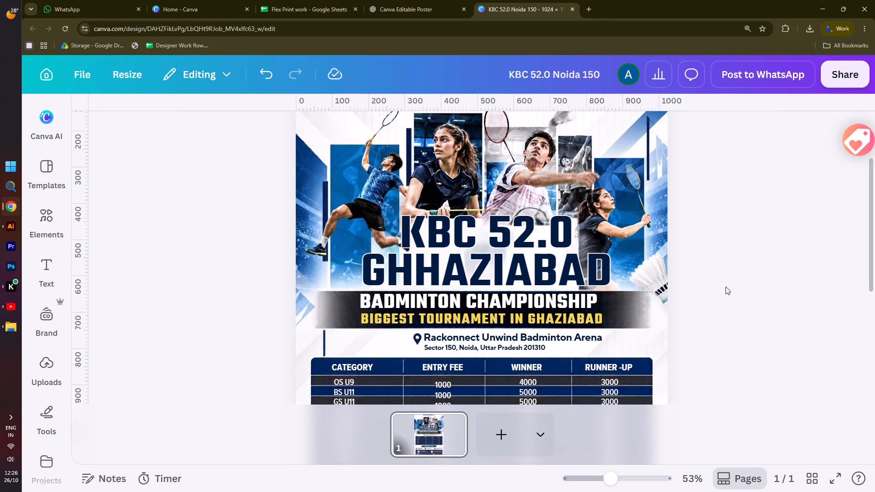
Change the day of the tournament date to 22 and widen its text box so the date fits on one line.
scroll(659, 307, "down", 2)
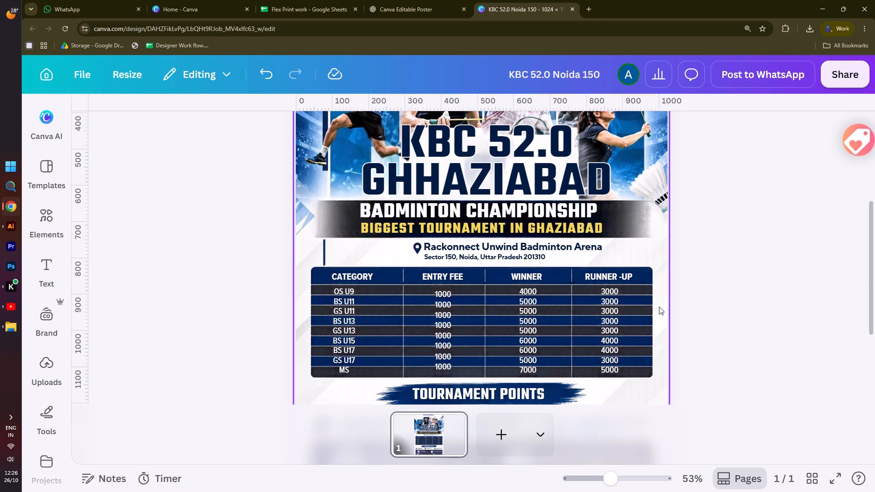
scroll(520, 313, "down", 3)
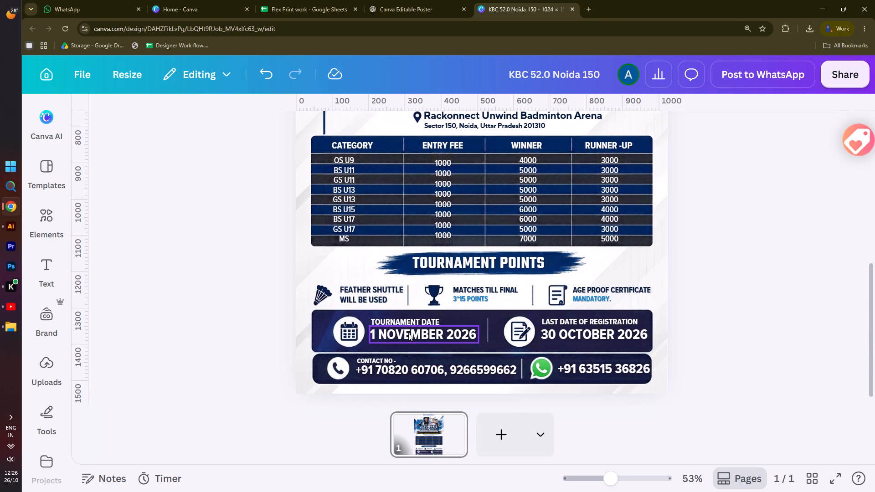
double_click(374, 335)
left_click(376, 335)
left_click_drag(376, 335, 372, 336)
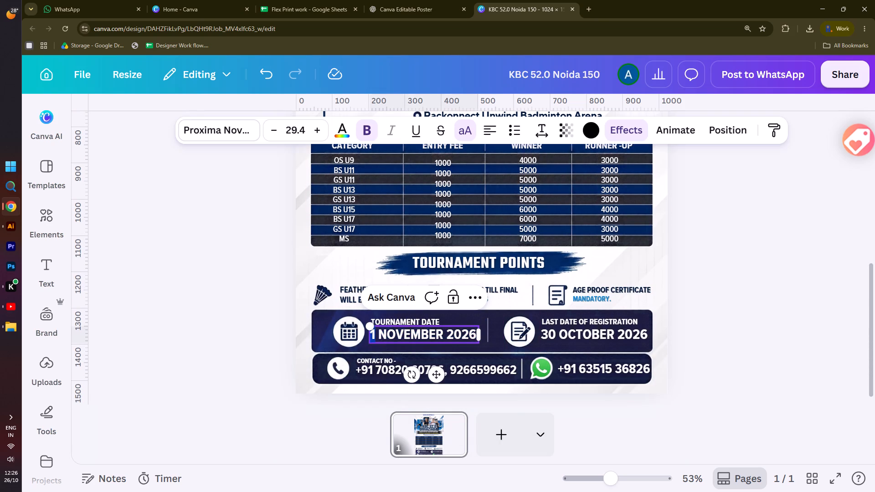
left_click_drag(372, 336, 371, 336)
type("22")
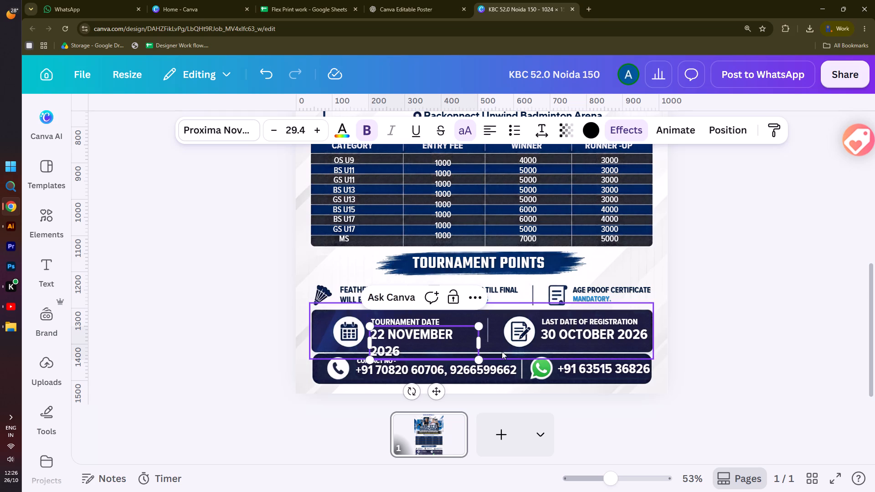
left_click_drag(484, 347, 492, 343)
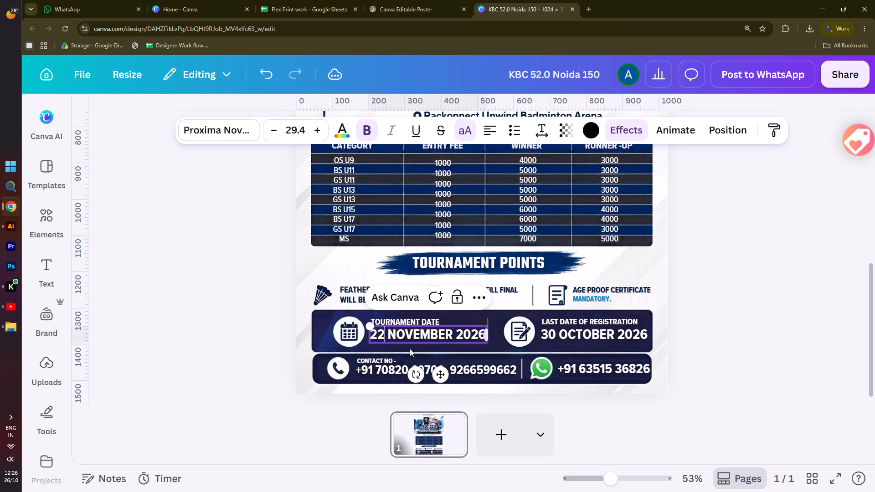
left_click(247, 335)
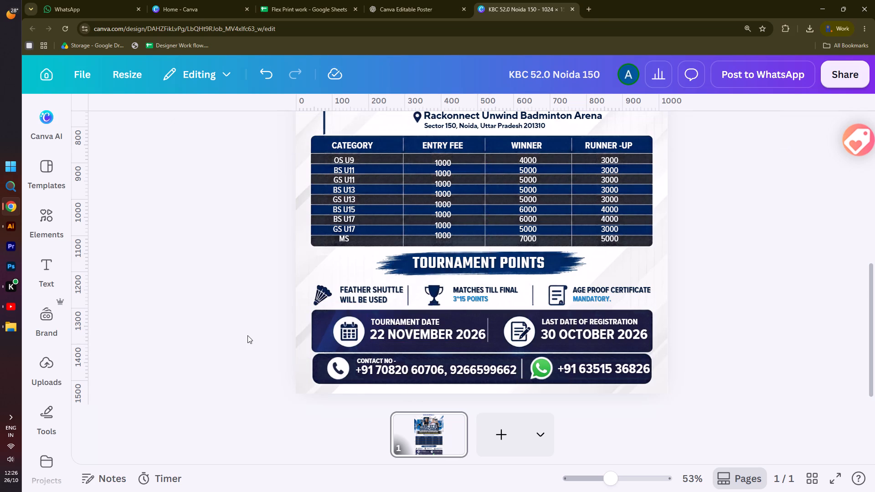
Change the last date of registration to 20 NOVEMBER 2026 and widen its text box so the date fits on one line.
double_click(552, 335)
left_click(557, 334)
left_click_drag(558, 334, 544, 334)
left_click(544, 334)
left_click_drag(542, 334, 545, 335)
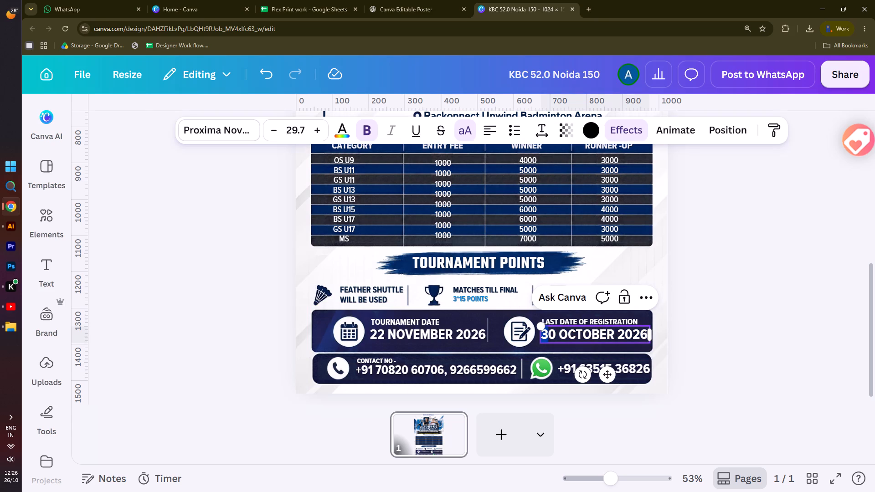
left_click_drag(545, 335, 553, 335)
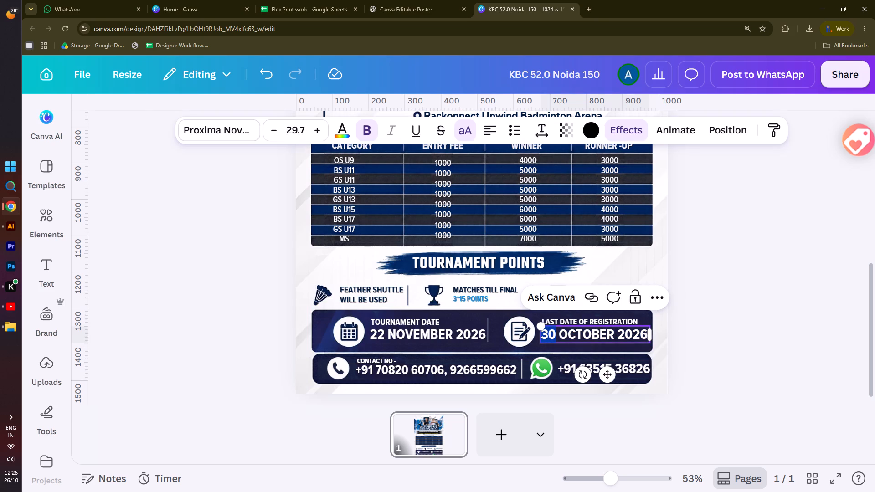
type("20")
left_click_drag(560, 335, 614, 337)
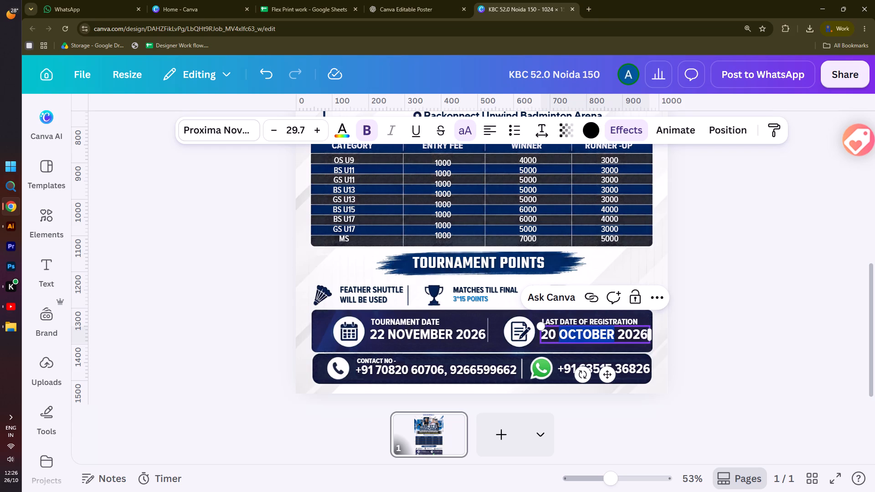
type("nove")
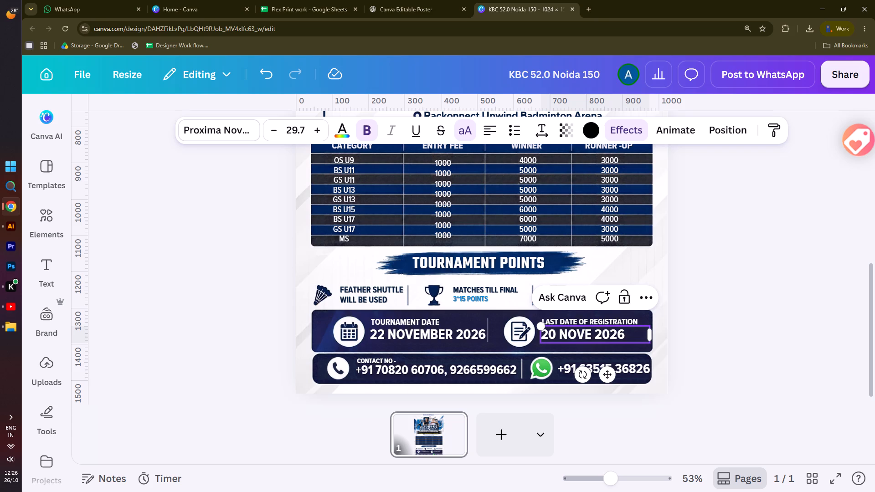
key("m")
type("ber")
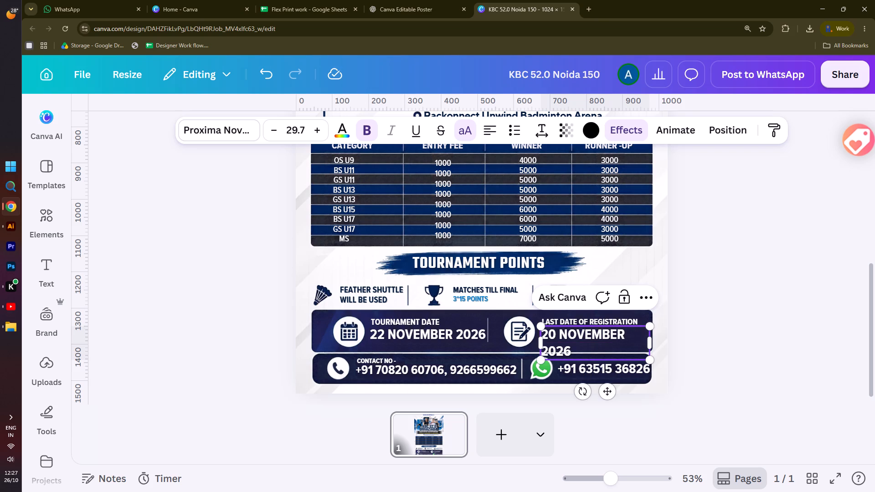
left_click_drag(652, 343, 673, 338)
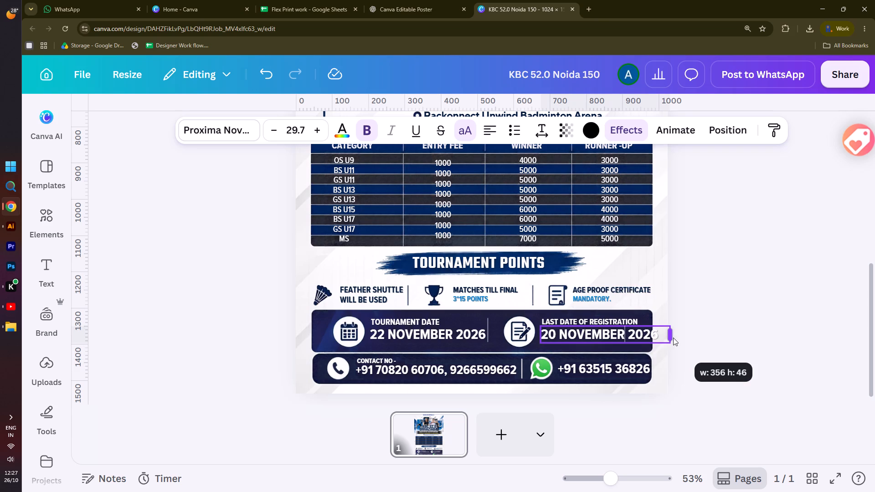
left_click_drag(673, 338, 665, 338)
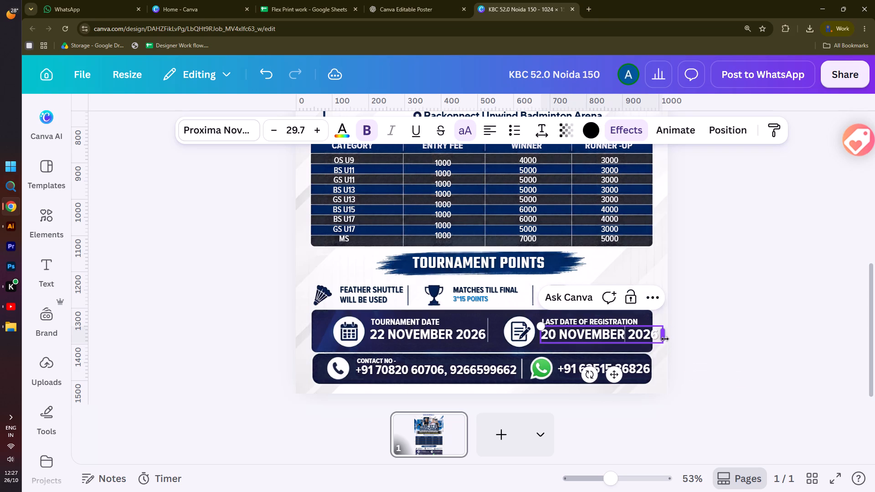
Abbreviate the month in the last date of registration so it reads 20 NOV. 2026.
key("BackSpace")
key("BackSpace")
key("BackSpace")
key("BackSpace")
key("BackSpace")
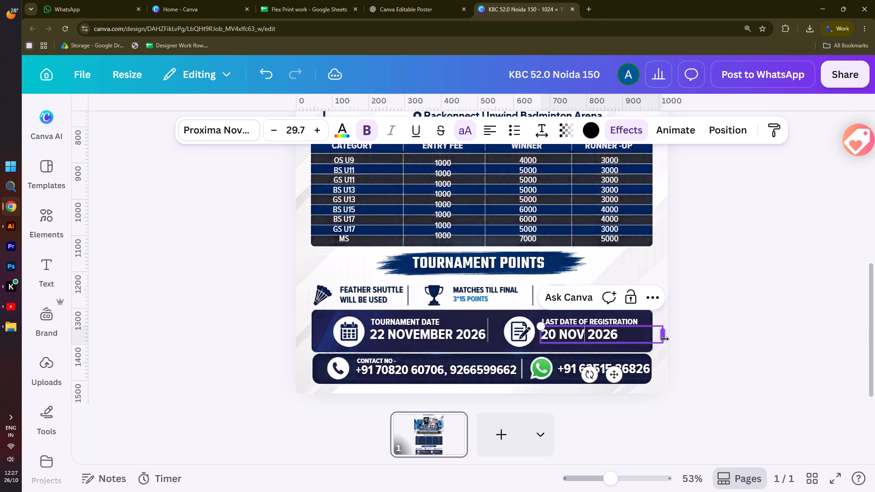
key("period")
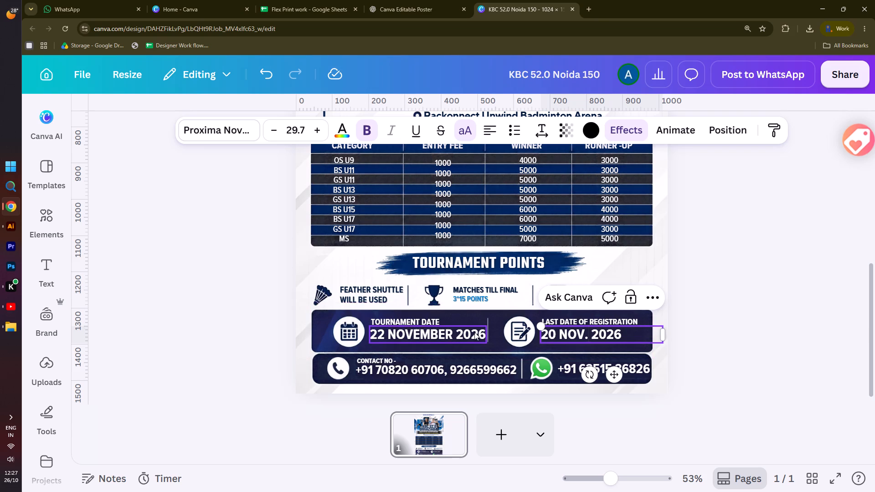
Abbreviate the month in the tournament date to match, so it reads 22 NOV. 2026.
double_click(474, 332)
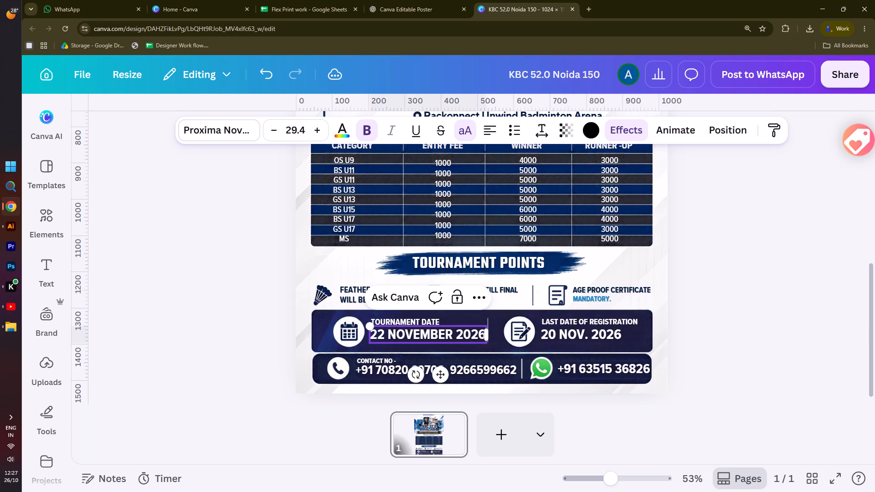
left_click(450, 335)
key("BackSpace")
key("BackSpace")
key("BackSpace")
key("BackSpace")
key("BackSpace")
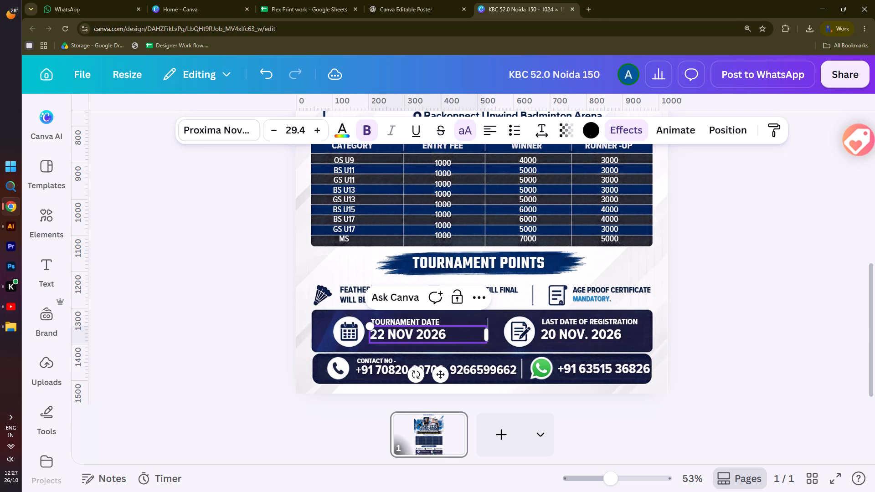
key("period")
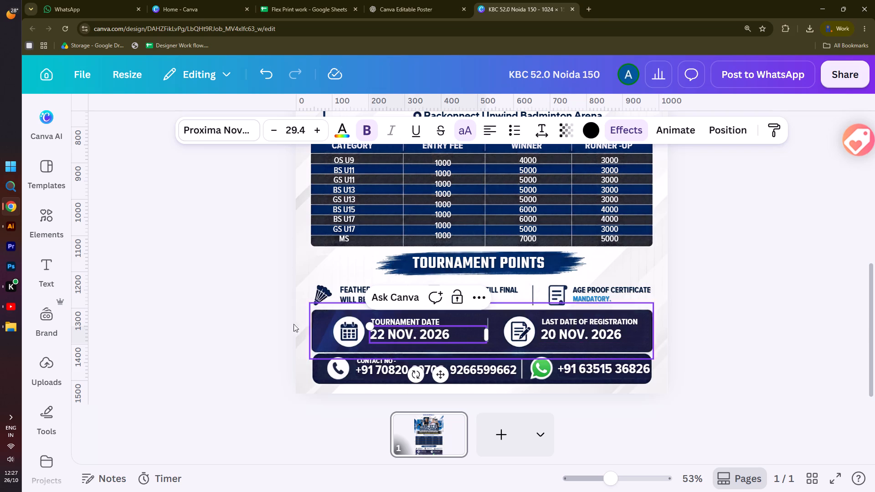
left_click(238, 321)
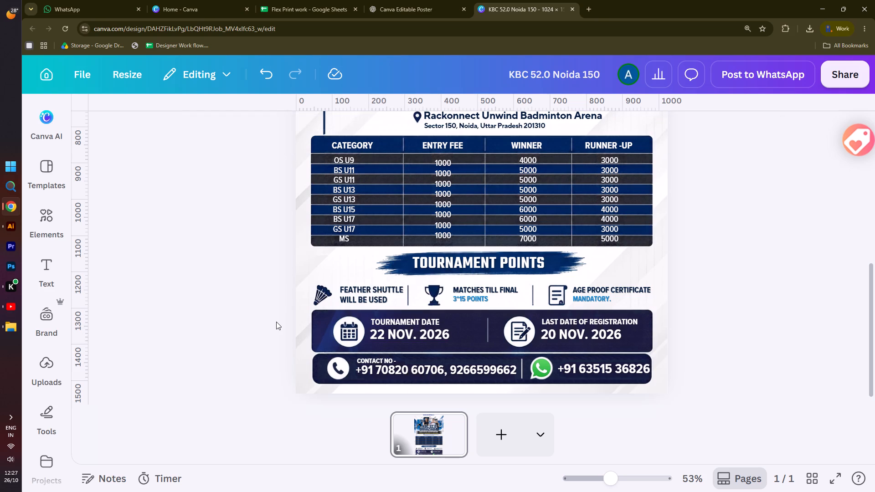
scroll(276, 322, "up", 3)
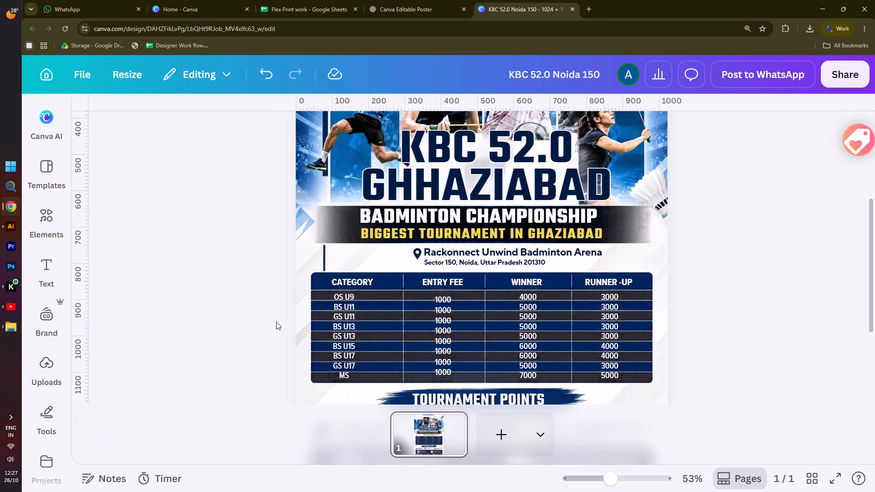
double_click(486, 251)
left_click(501, 255)
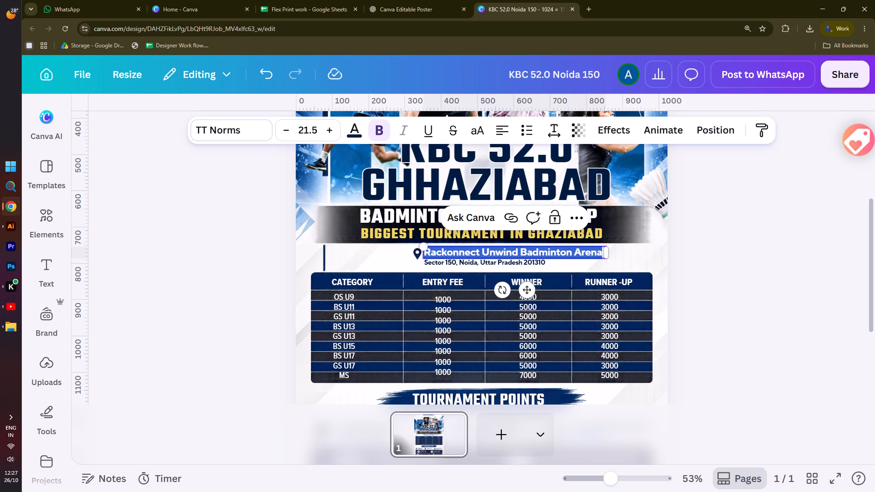
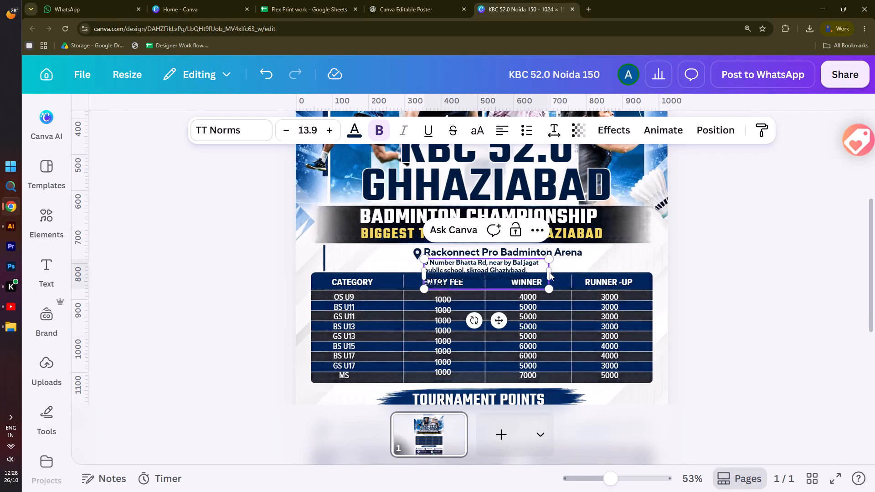
Widen the venue address text box below the arena name so the address wraps onto two lines.
left_click_drag(550, 272, 617, 261)
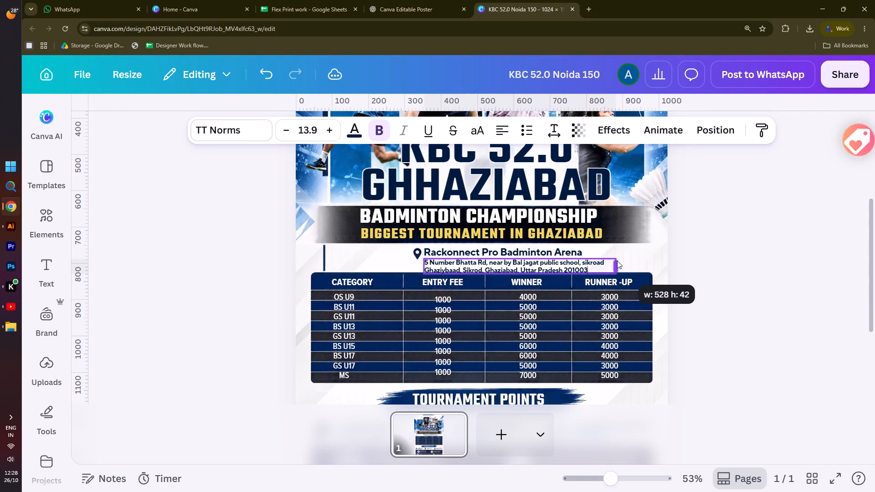
left_click_drag(617, 261, 612, 261)
left_click(722, 245)
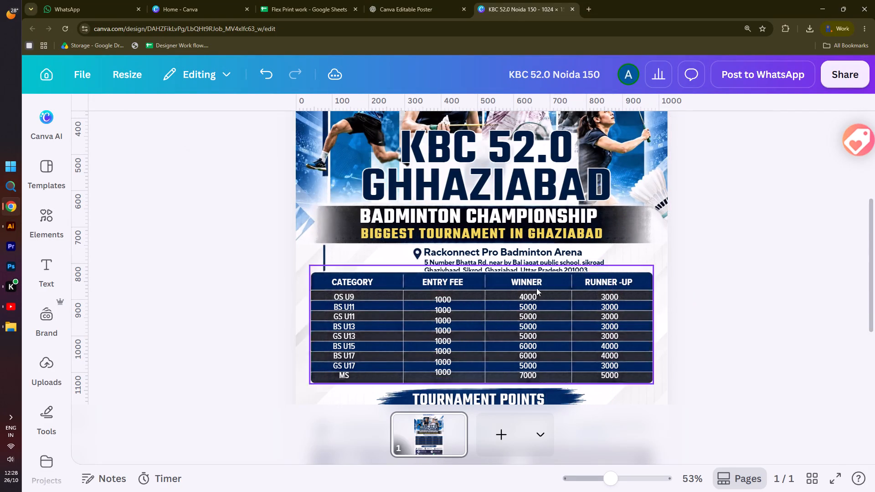
Select the venue name text Rackonnect Pro Badminton Arena above the address.
left_click(454, 253)
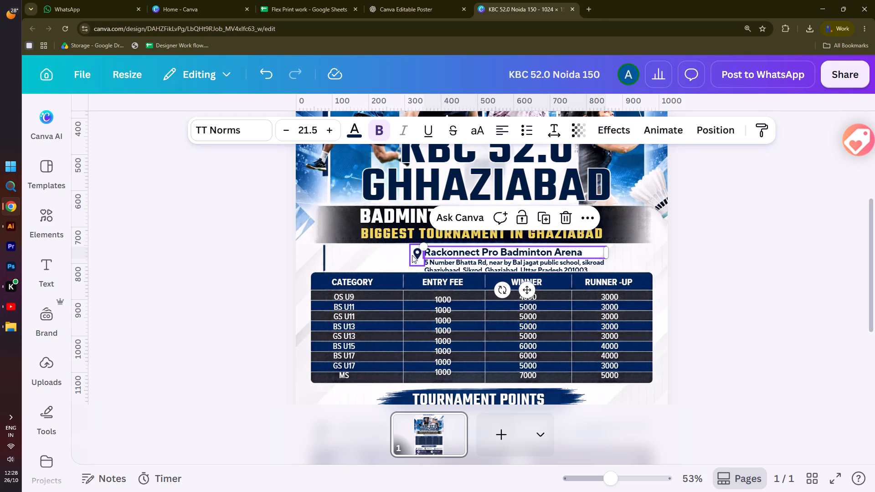
Nudge the location pin and the Rackonnect Pro Badminton Arena name up together, just below the tagline banner.
left_click(412, 257, "shift")
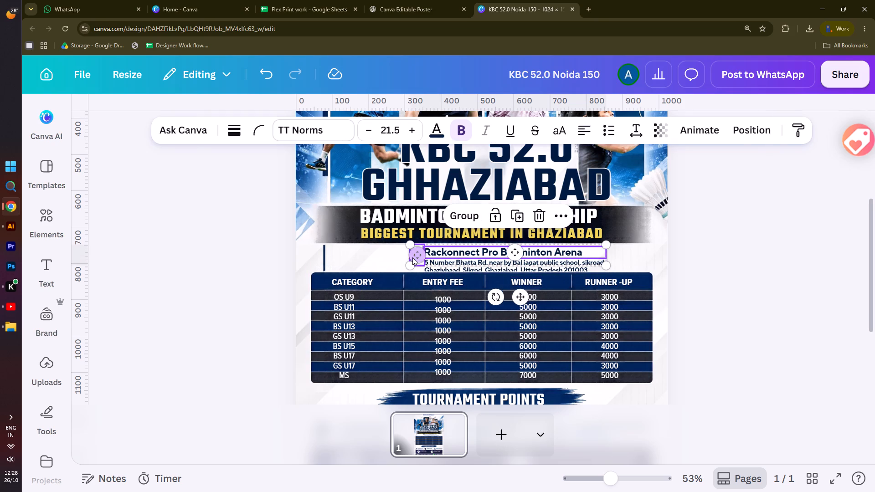
key("Up")
key("Up")
key("Up")
key("Up")
key("Up")
key("Up")
key("Up")
key("Up")
key("Up")
key("Up")
key("Up")
key("Up")
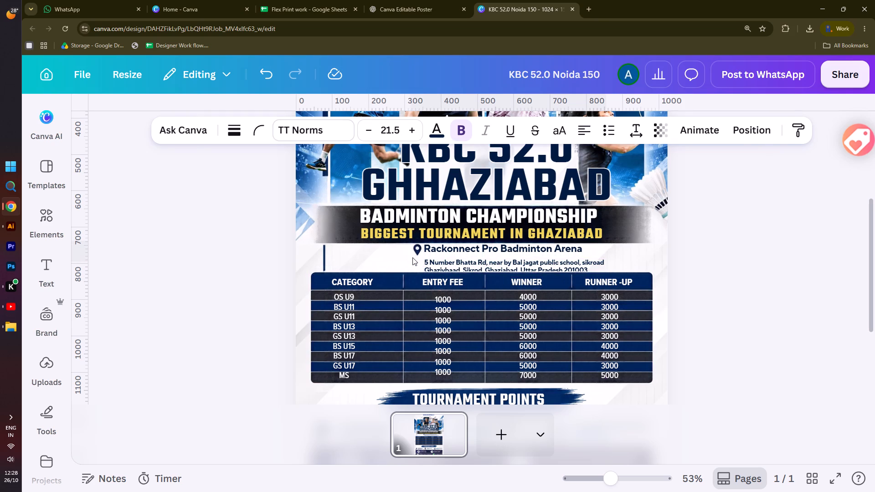
key("Down")
key("Down")
key("Down")
Nudge the two-line venue address up under the arena name and slightly left, so it clears the category table.
left_click(440, 264)
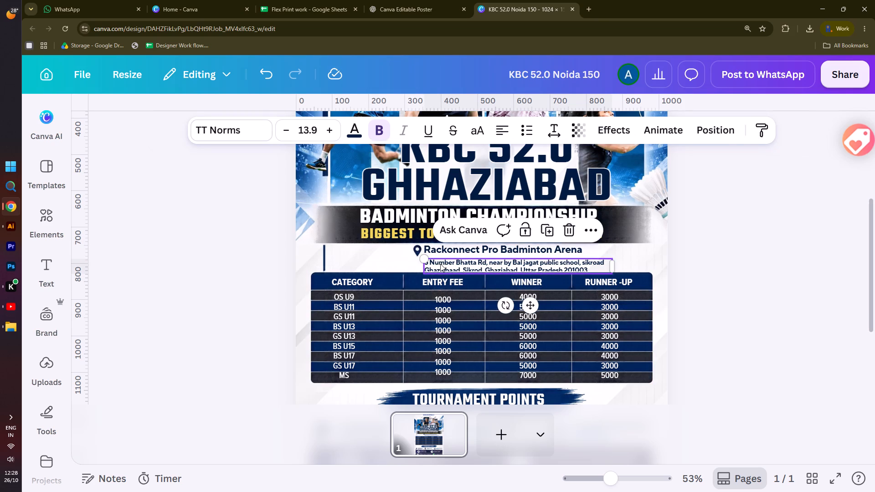
key("Up")
key("Up")
key("Up")
key("Up")
key("Up")
key("Up")
key("Up")
key("Up")
key("Up")
key("Up")
key("Up")
key("Left")
key("Left")
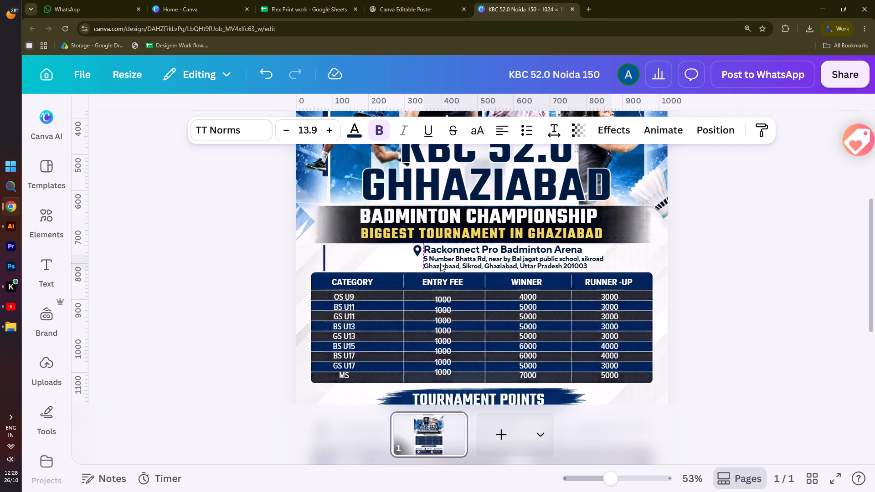
left_click(743, 258)
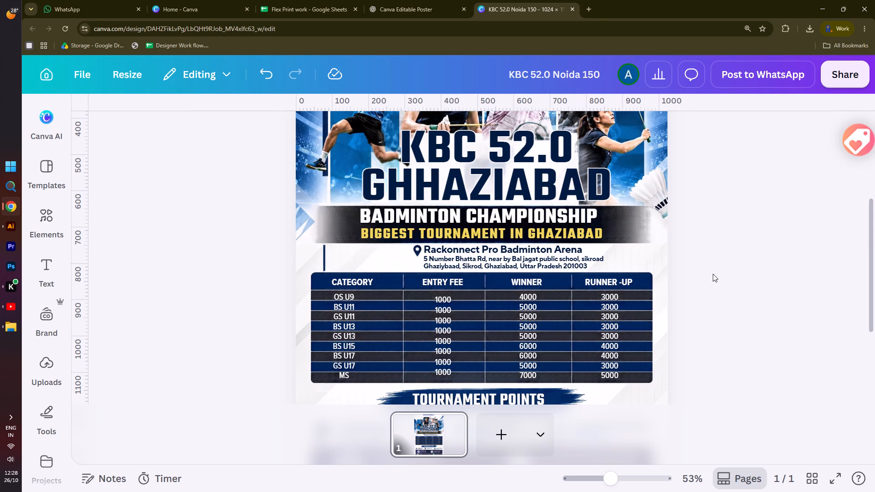
Move the column of 1000 entry fees slightly up and left so its first value lines up with the OS U9 row.
scroll(713, 274, "up", 2)
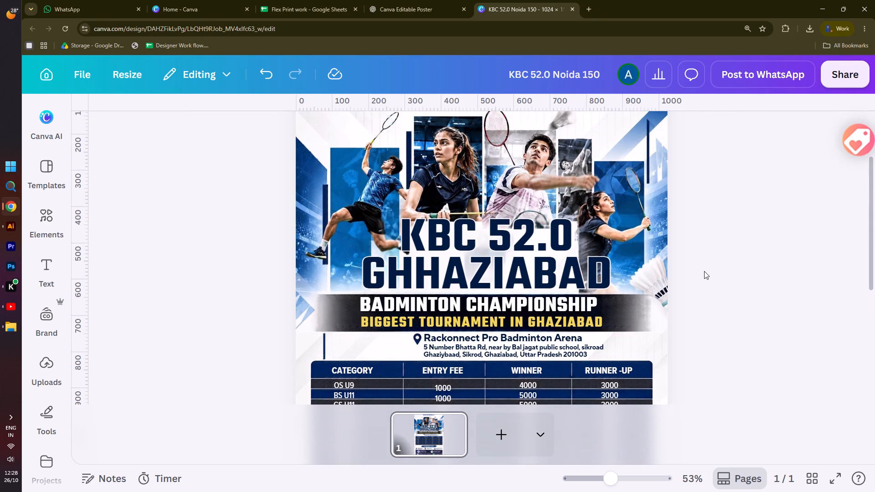
scroll(704, 271, "down", 4, "ctrl")
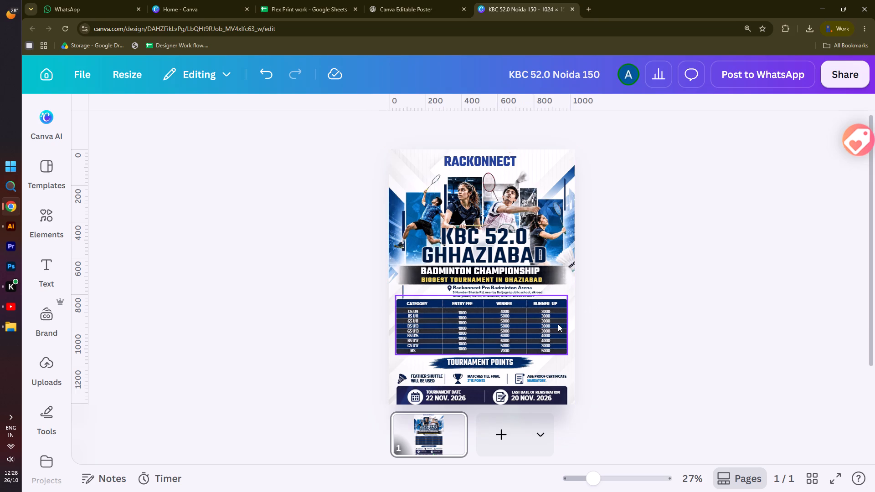
scroll(495, 356, "up", 2, "ctrl")
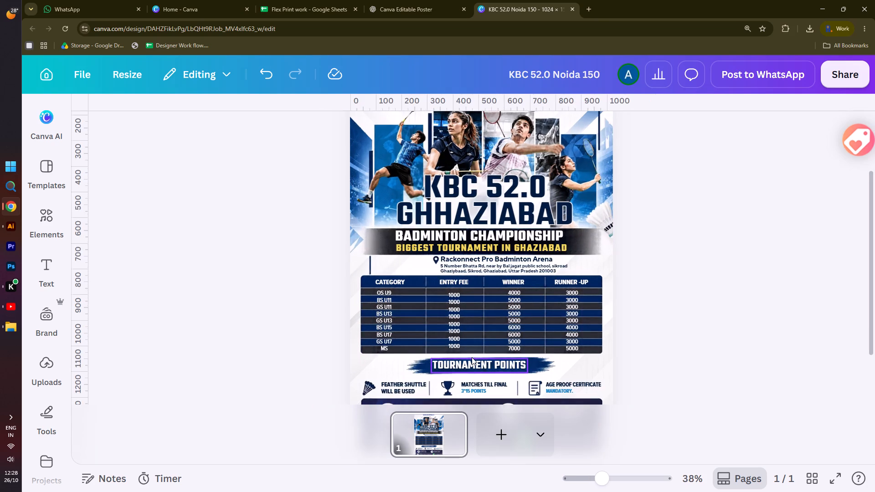
scroll(472, 357, "up", 3, "ctrl")
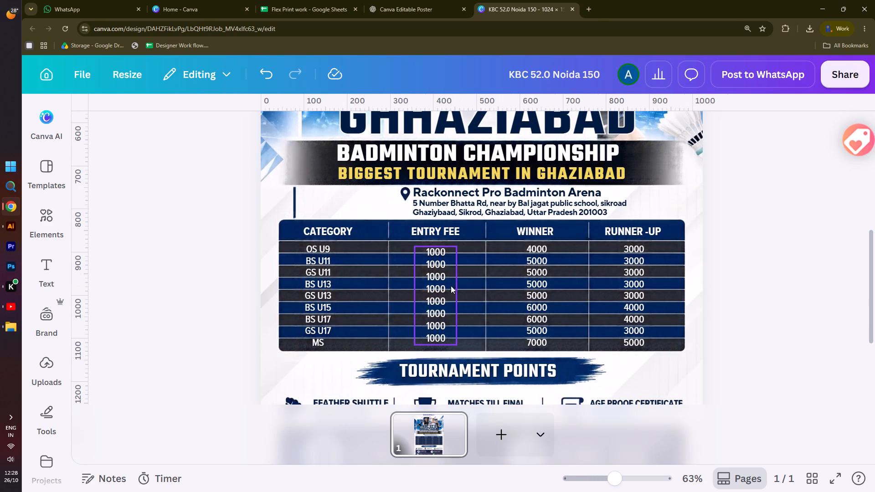
left_click(440, 258)
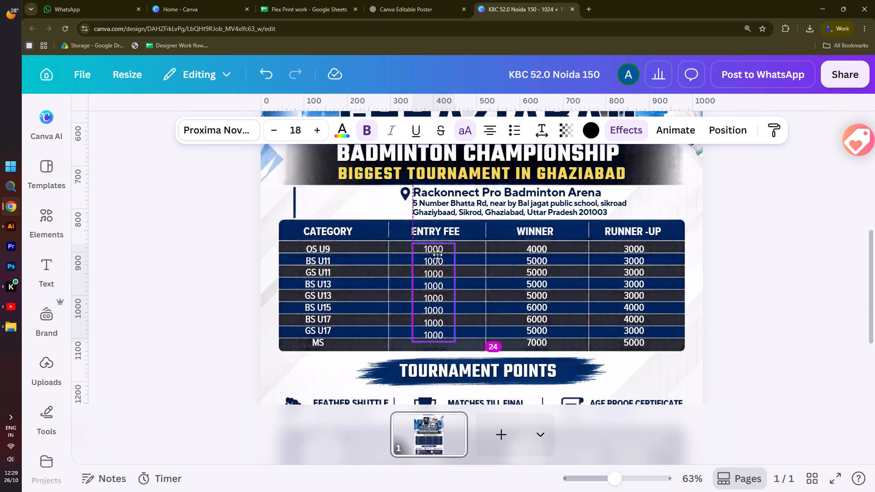
left_click(112, 292)
Fine-tune the line spacing of the category names, ending slightly looser so the list spreads across the table rows.
left_click(310, 251)
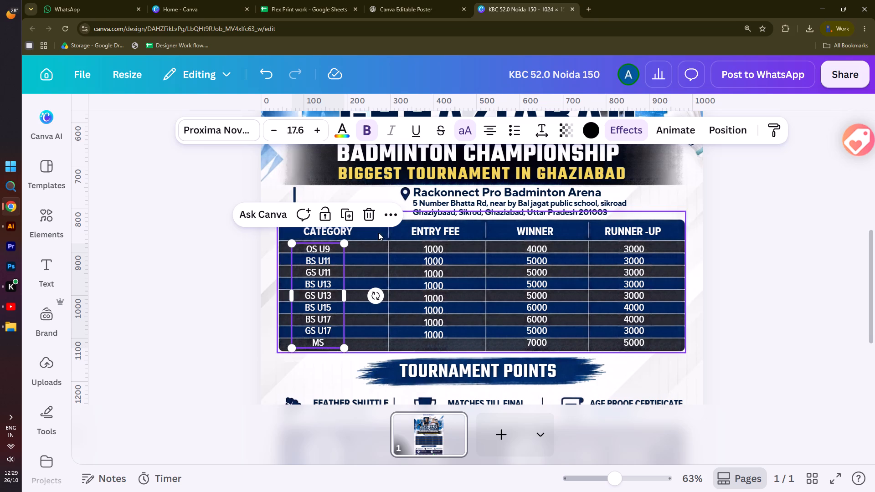
left_click(389, 213)
left_click(389, 213)
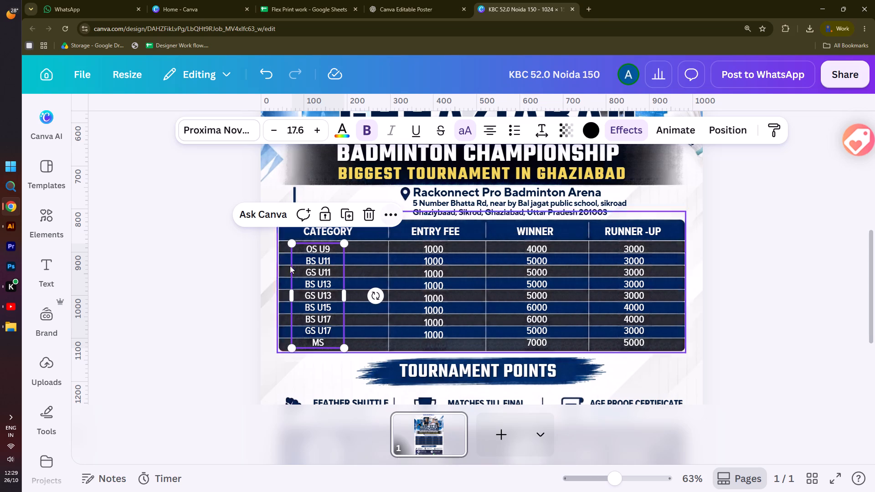
left_click(228, 302)
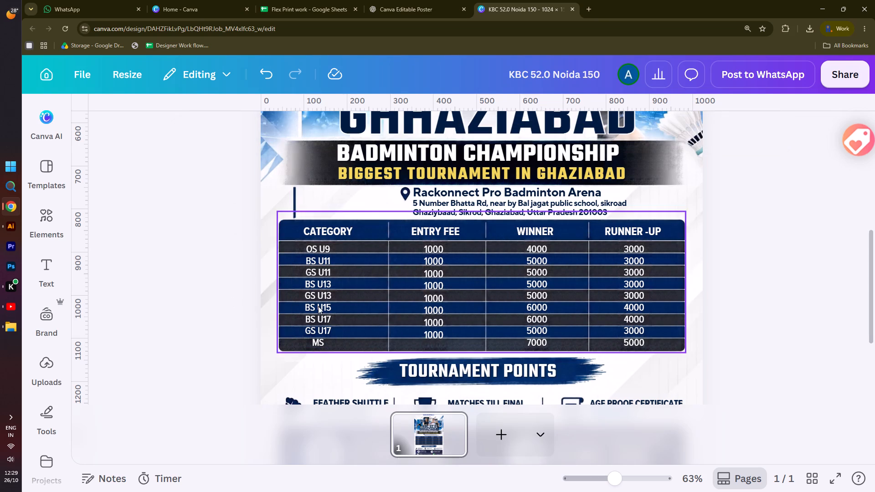
left_click(319, 305)
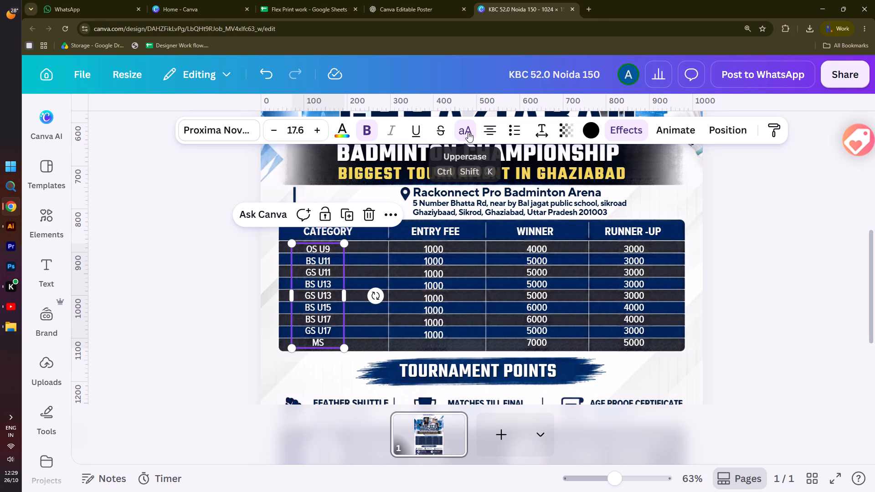
left_click(539, 130)
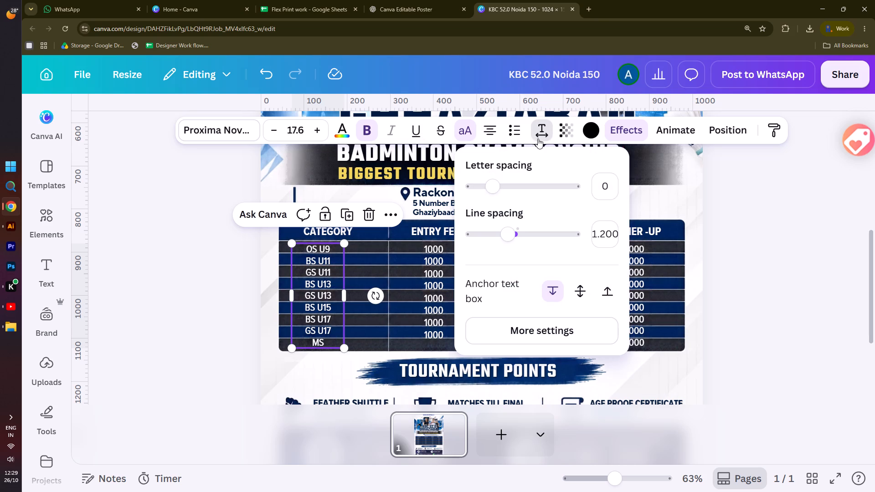
left_click_drag(513, 236, 518, 235)
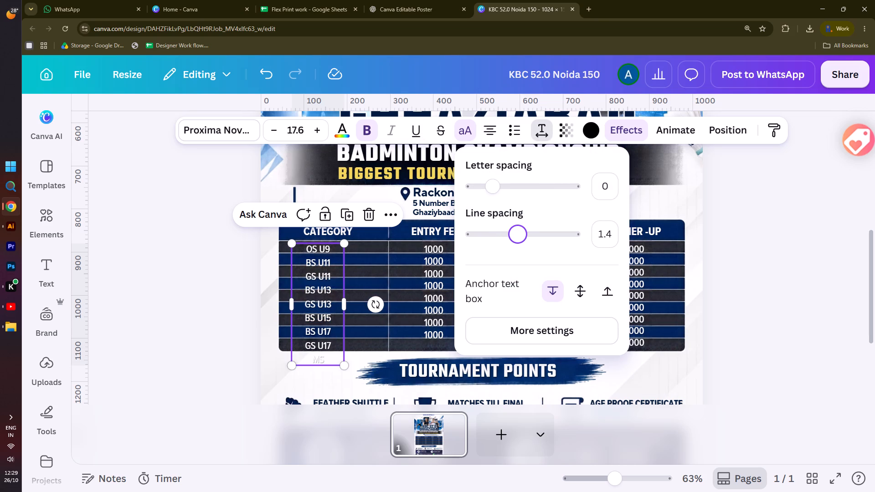
left_click_drag(518, 235, 511, 235)
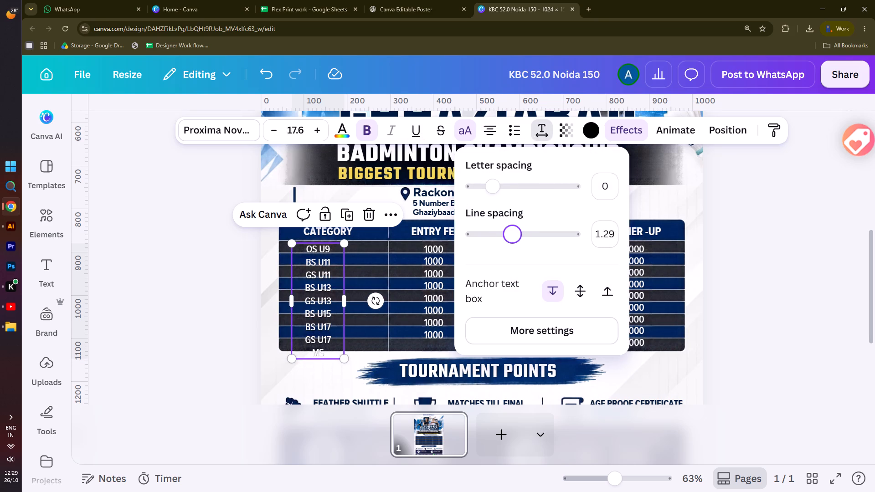
left_click_drag(511, 235, 506, 235)
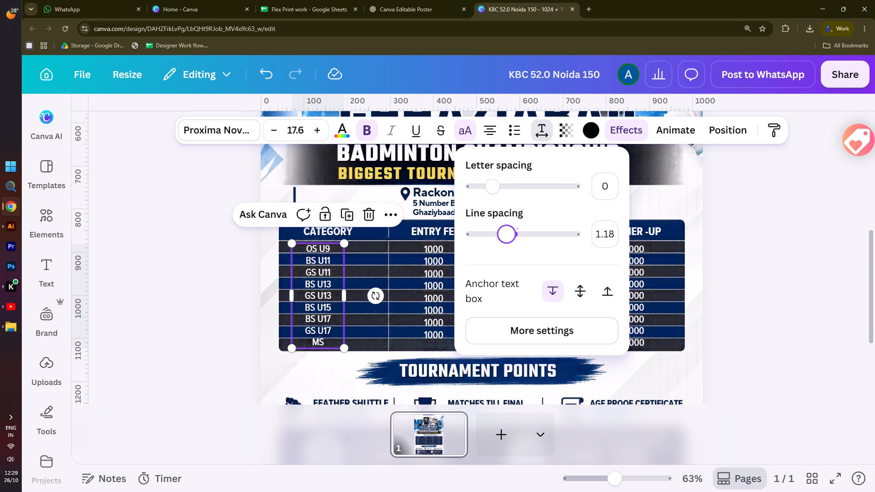
left_click_drag(506, 235, 508, 235)
left_click(744, 203)
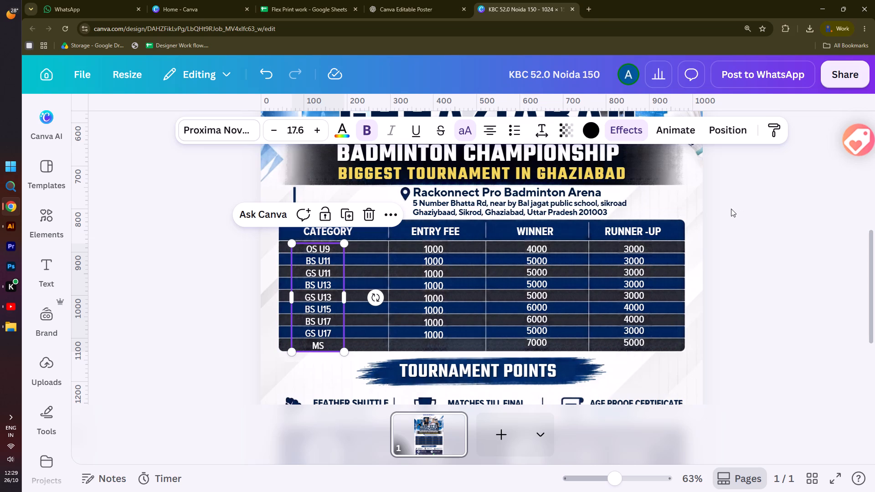
left_click(734, 207)
Nudge the column of category names up by one increment in the table.
left_click(320, 278)
key("Up")
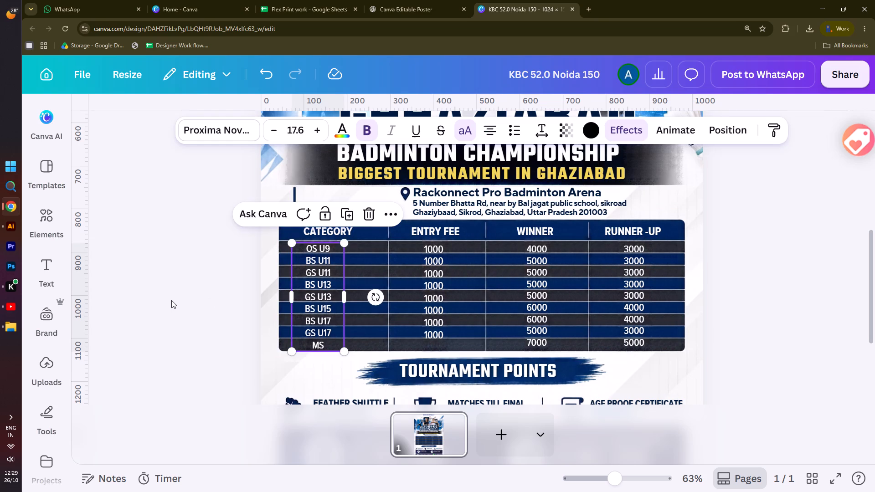
left_click(172, 294)
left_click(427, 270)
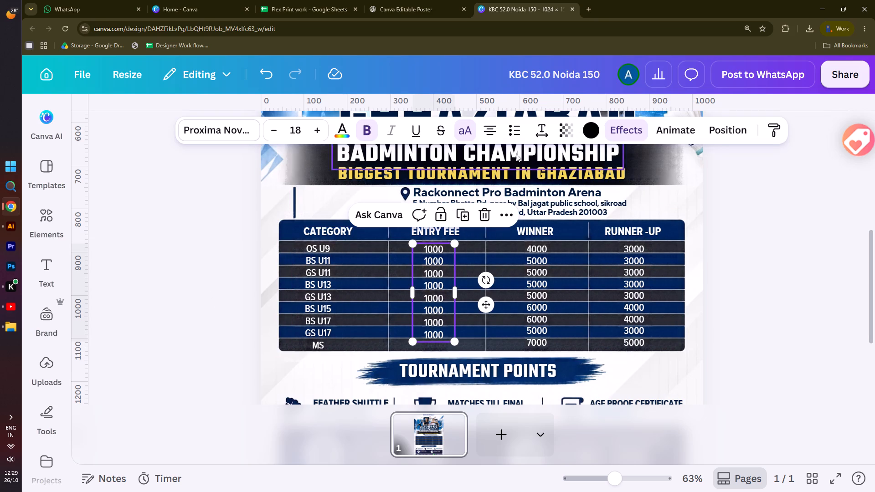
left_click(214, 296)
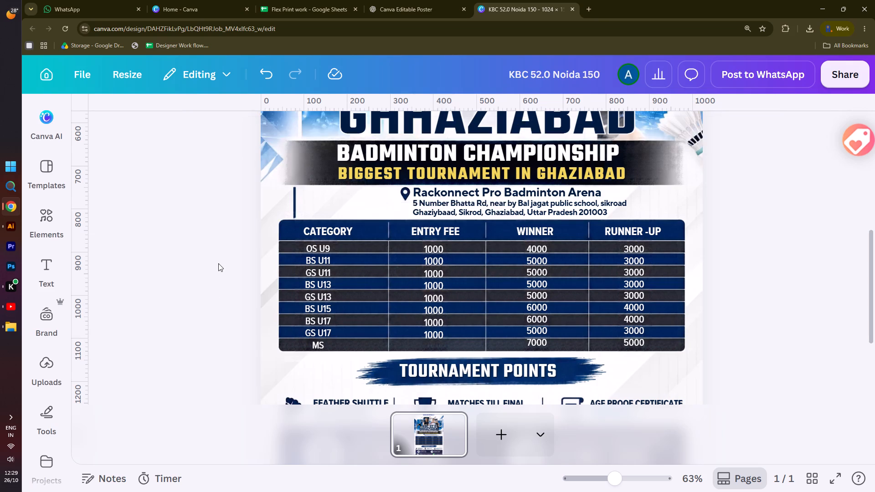
Place two horizontal guides across the table, one at 884 above the OS U9 text and one at the GS U17 row.
left_click_drag(325, 102, 325, 245)
left_click_drag(391, 104, 369, 311)
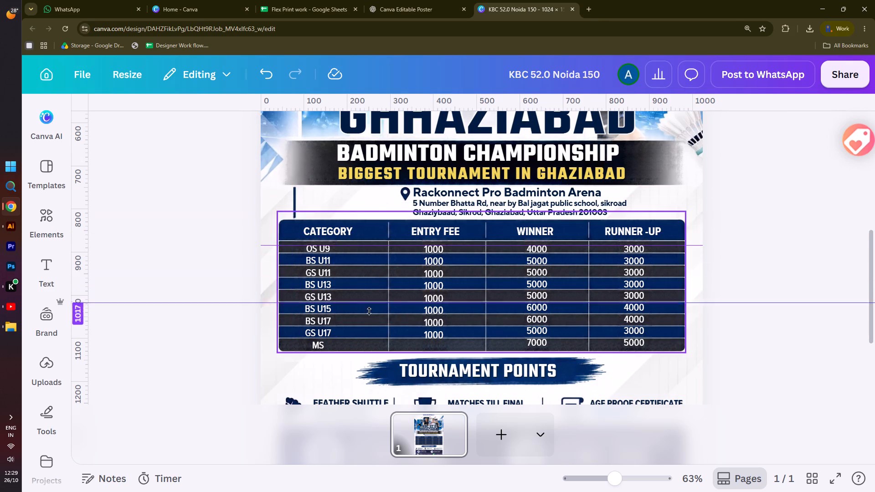
left_click_drag(369, 311, 367, 337)
left_click(225, 248)
Set the line spacing of the entry fee values to 1.21.
left_click(448, 262)
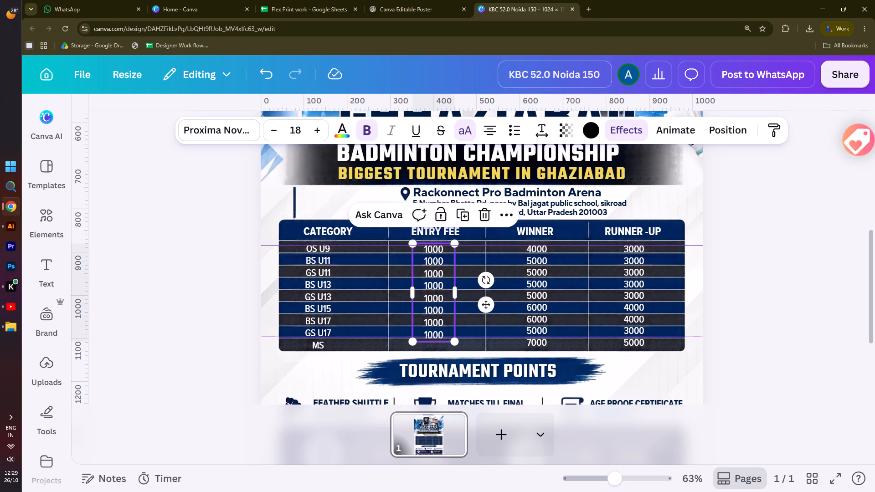
left_click(545, 130)
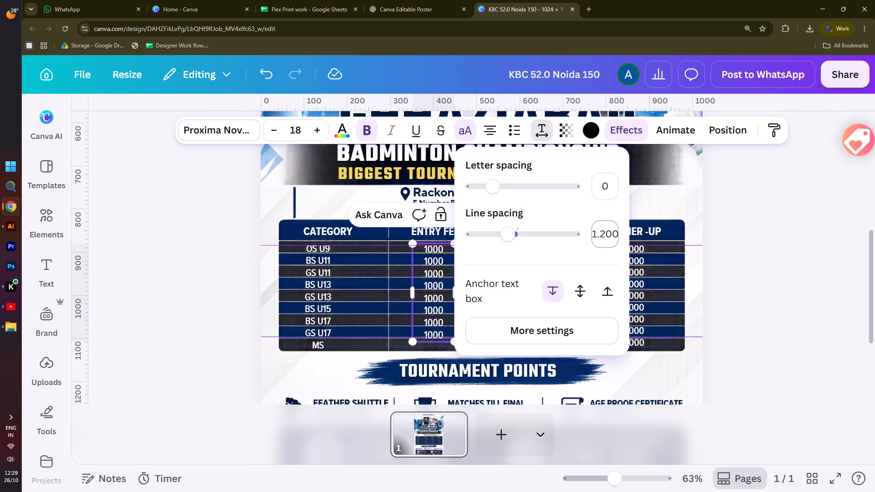
left_click(601, 233)
left_click(609, 234)
left_click_drag(617, 234, 625, 237)
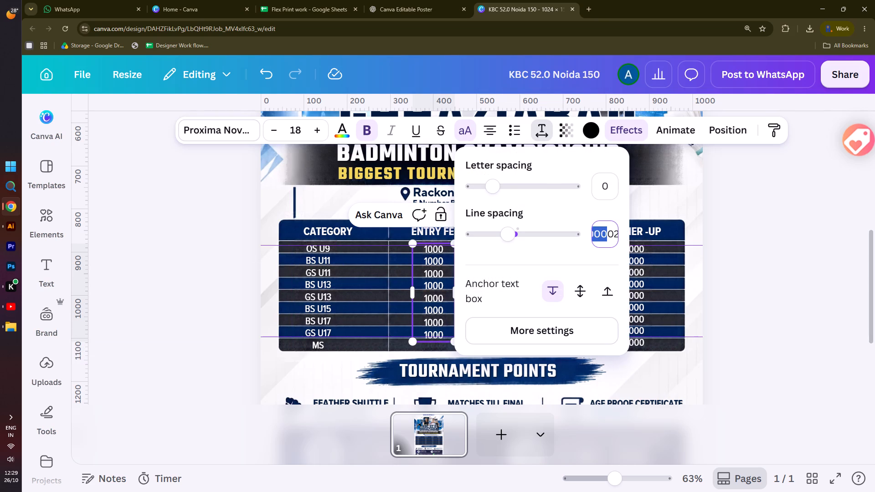
type("1.21")
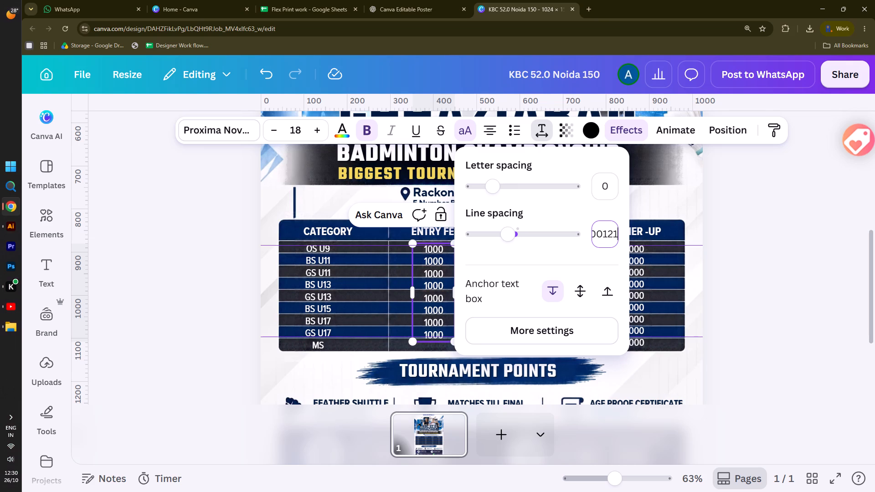
double_click(616, 234)
type("1.21")
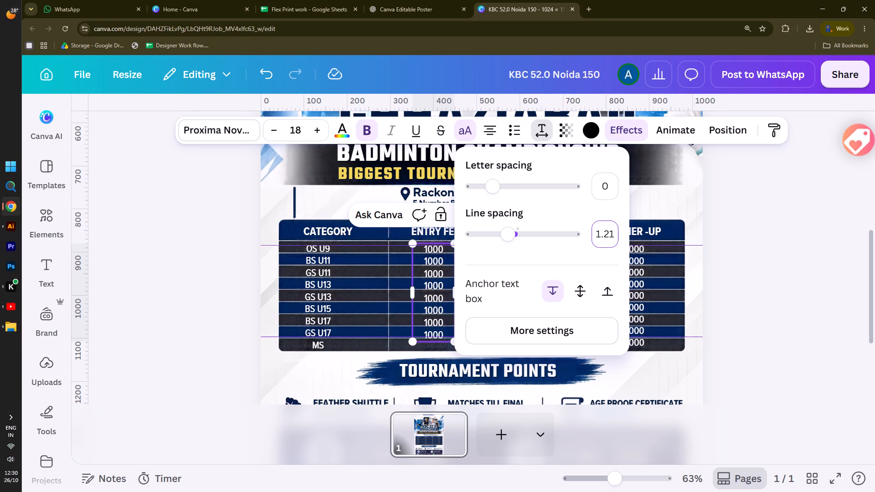
key("Return")
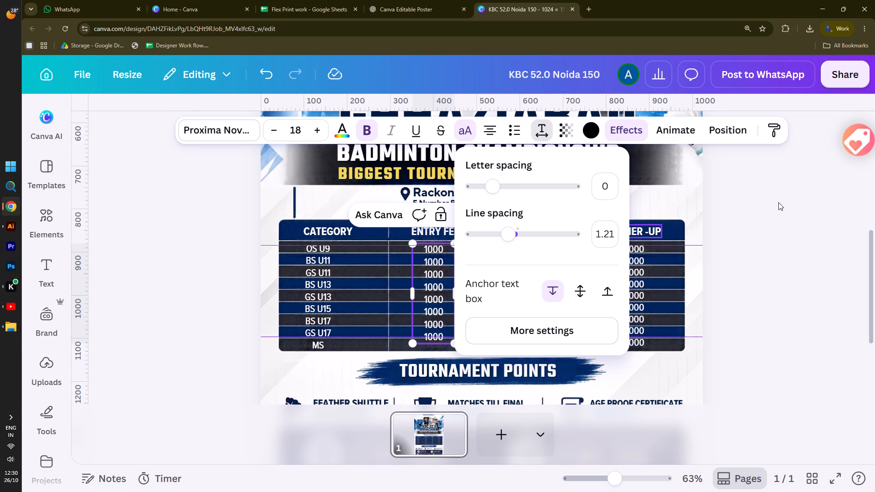
left_click(778, 202)
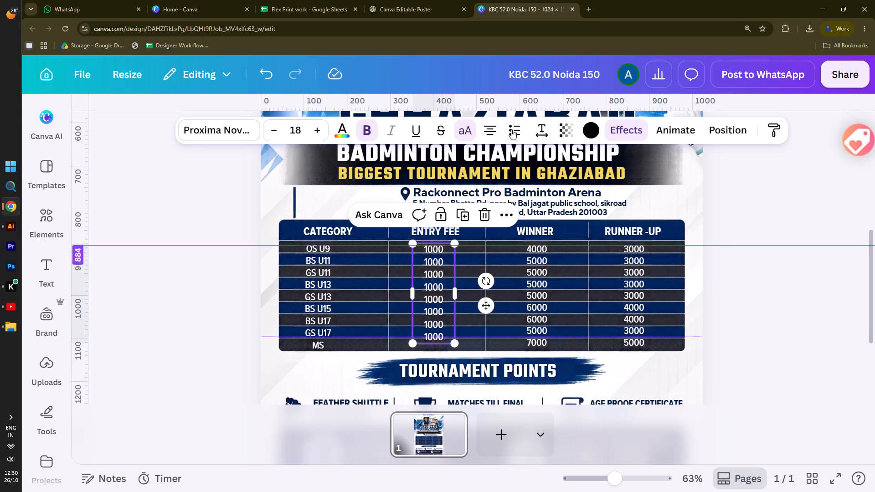
left_click(542, 130)
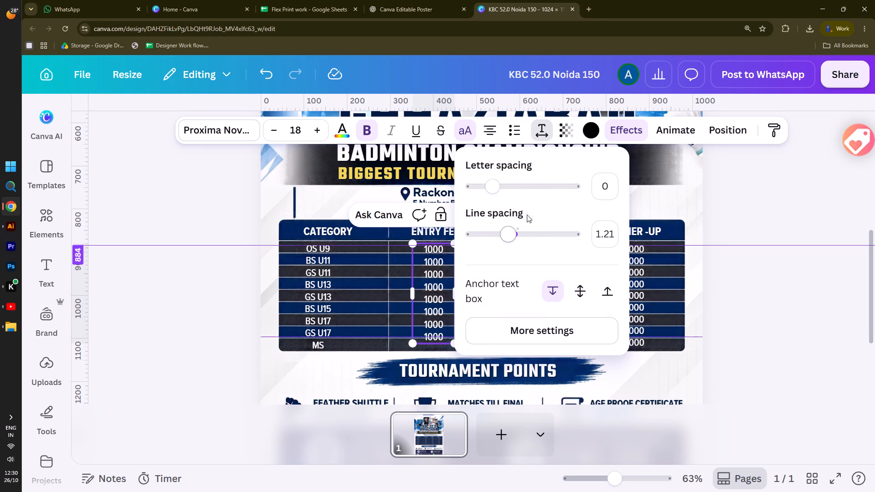
left_click(790, 262)
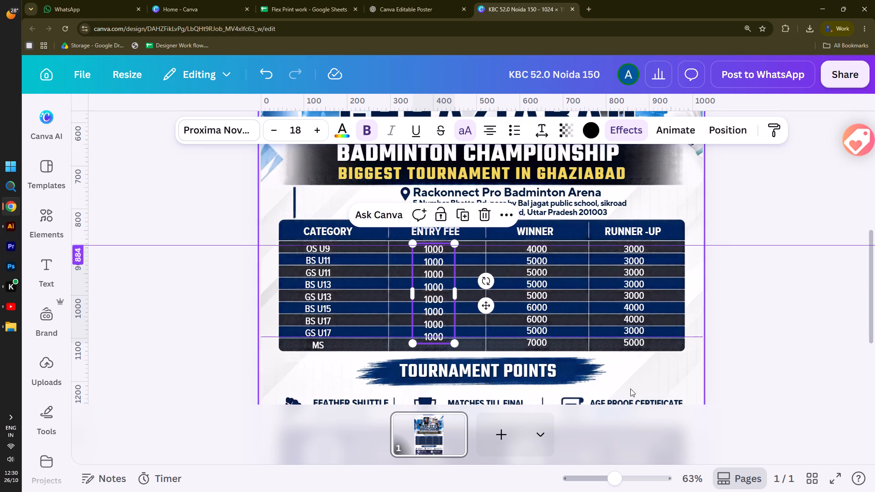
Set the line spacing of the entry fee values to 1.2.
left_click(613, 476)
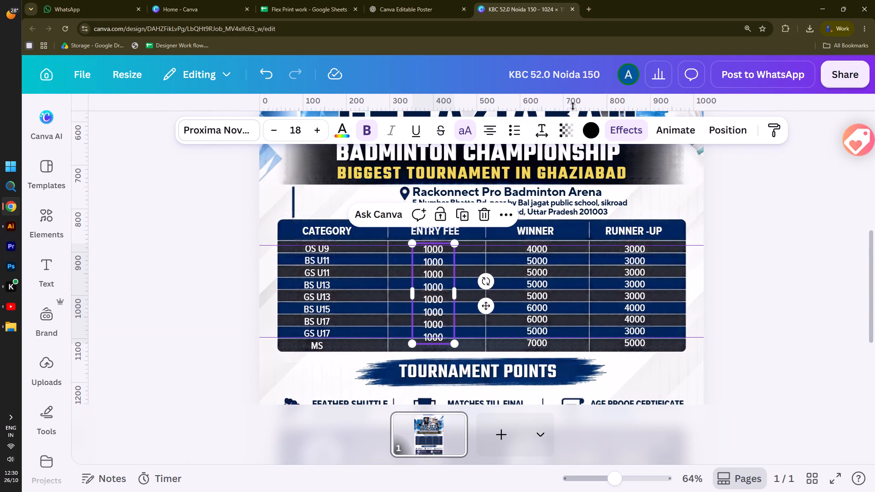
left_click(548, 128)
left_click_drag(515, 236, 513, 236)
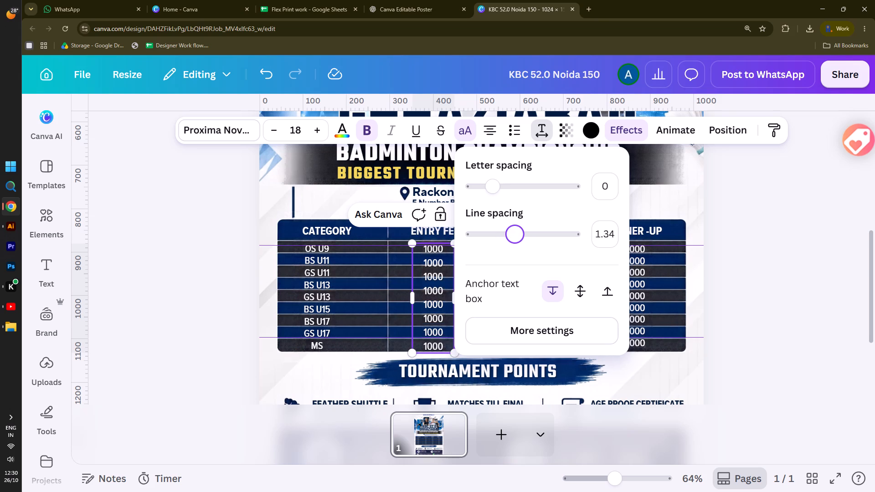
left_click_drag(513, 236, 505, 236)
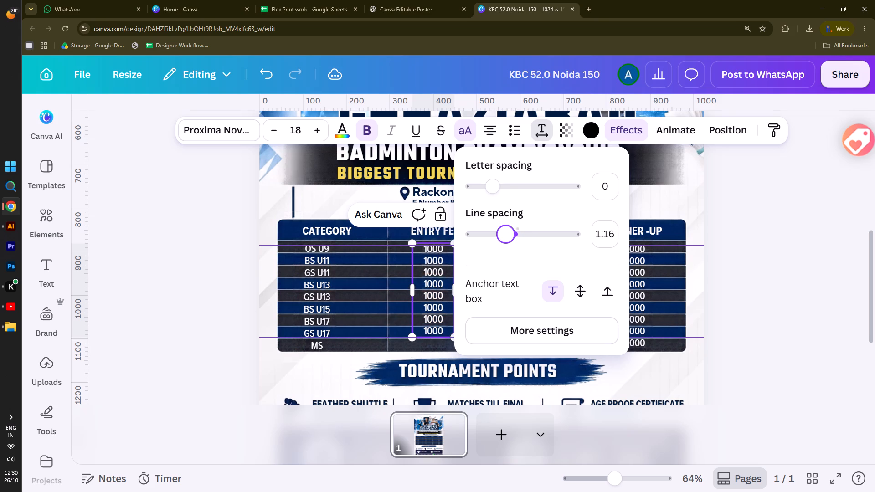
left_click_drag(505, 236, 508, 236)
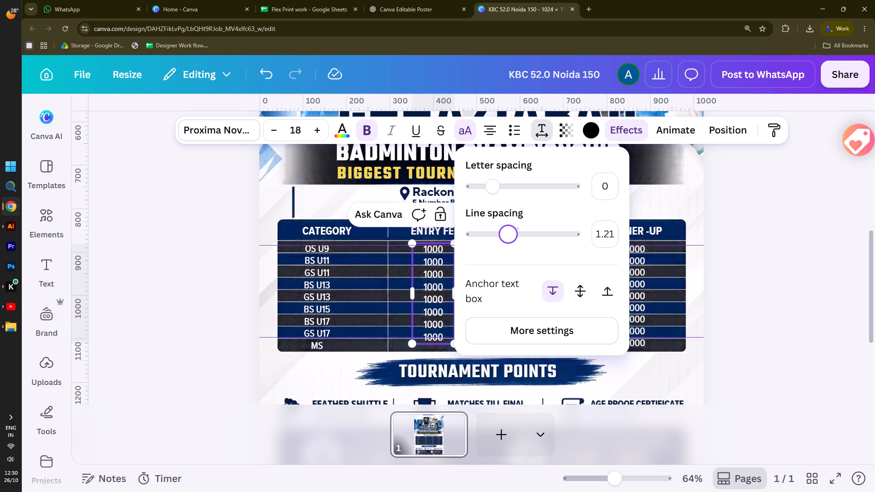
left_click_drag(508, 236, 507, 236)
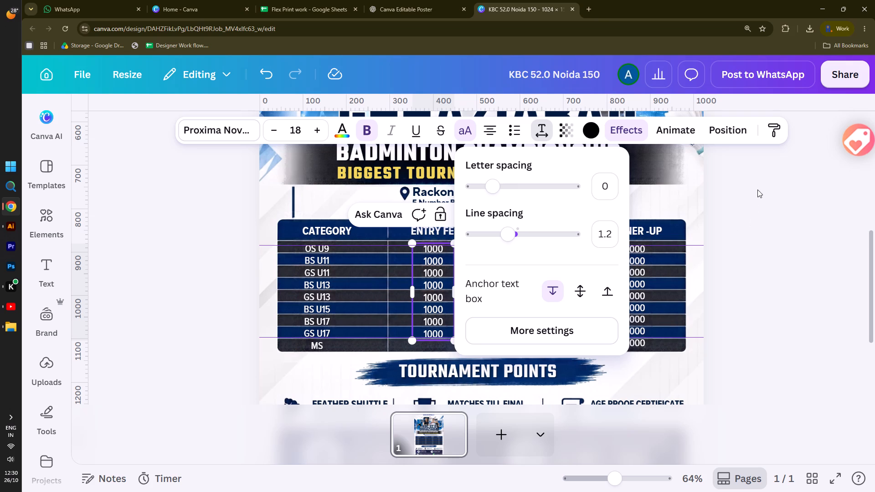
left_click(757, 190)
left_click(743, 200)
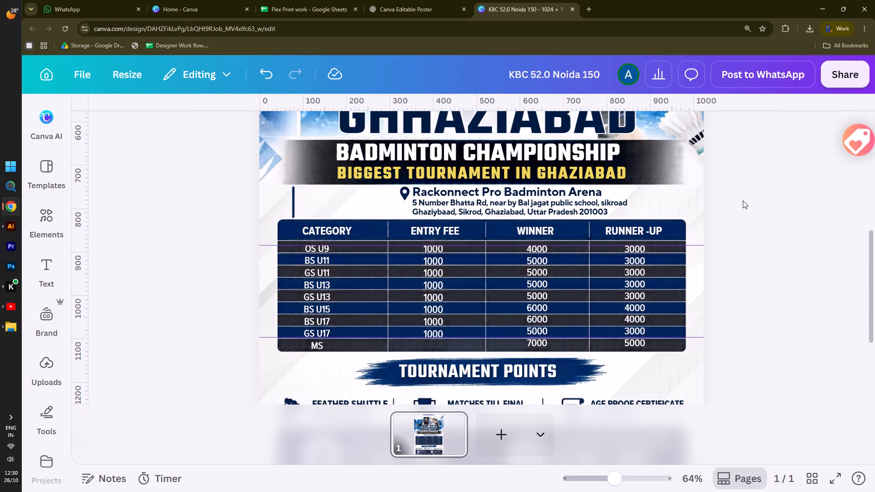
Set the line spacing of the winner prize values to 1.2.
left_click(529, 270)
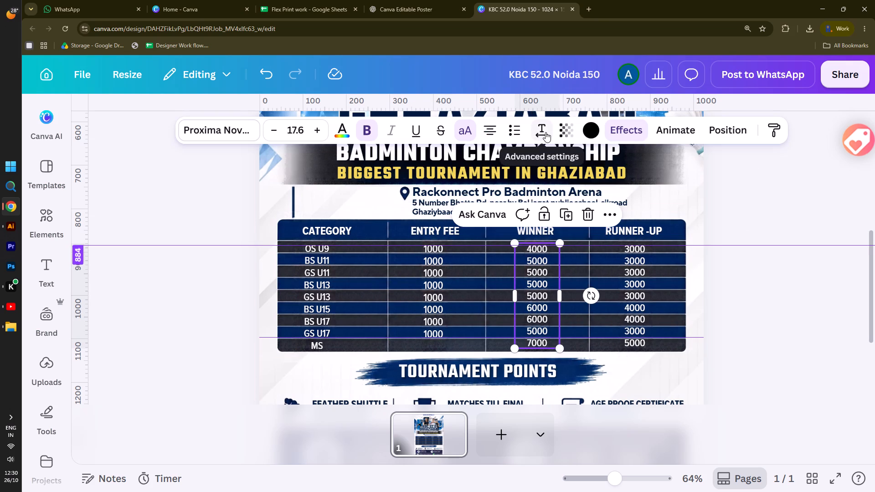
left_click(738, 212)
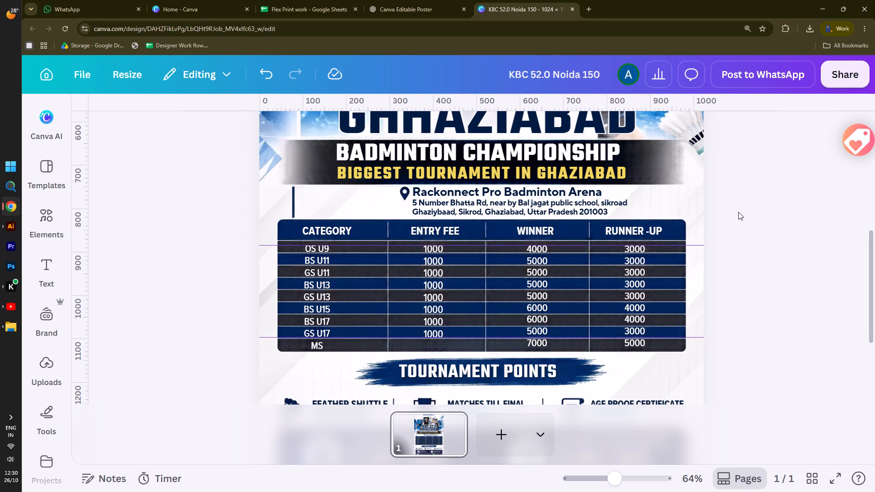
left_click(543, 286)
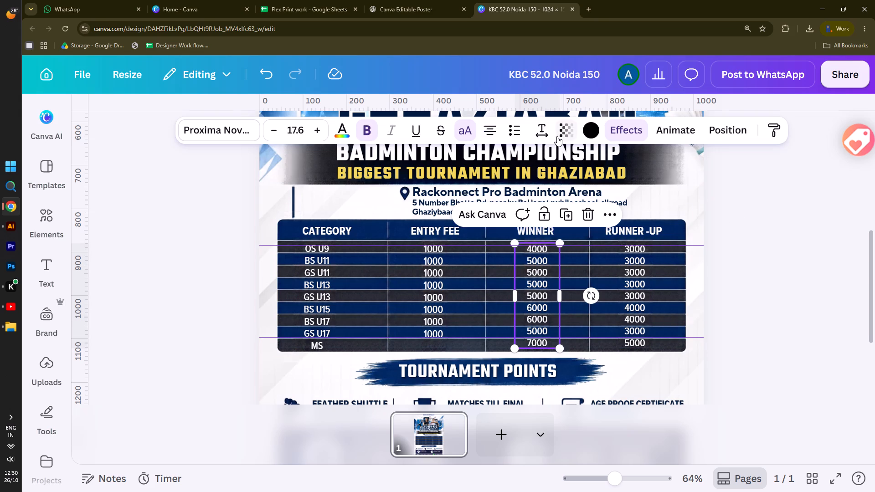
left_click(539, 127)
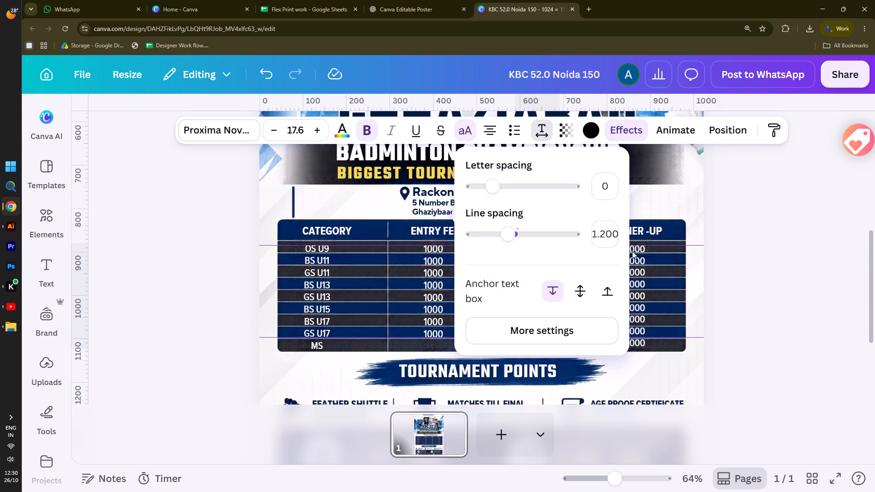
left_click_drag(605, 234, 621, 235)
key("BackSpace")
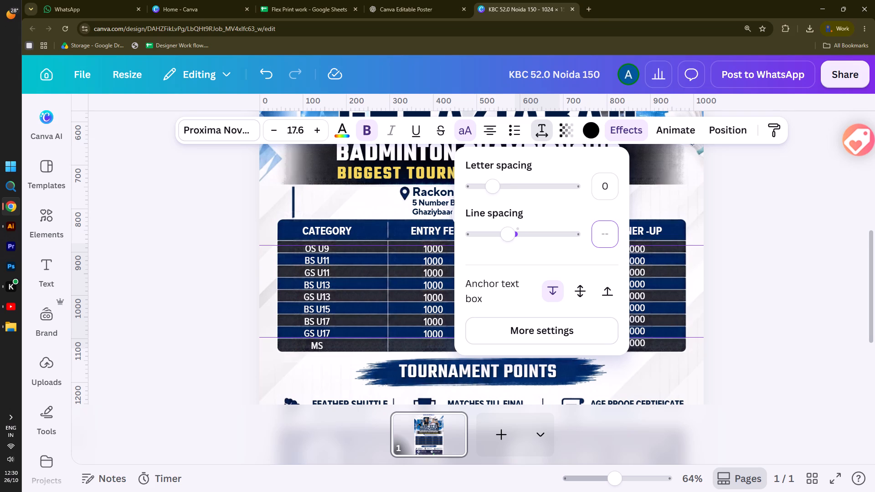
left_click(606, 236)
type("1.2")
key("Return")
left_click(747, 207)
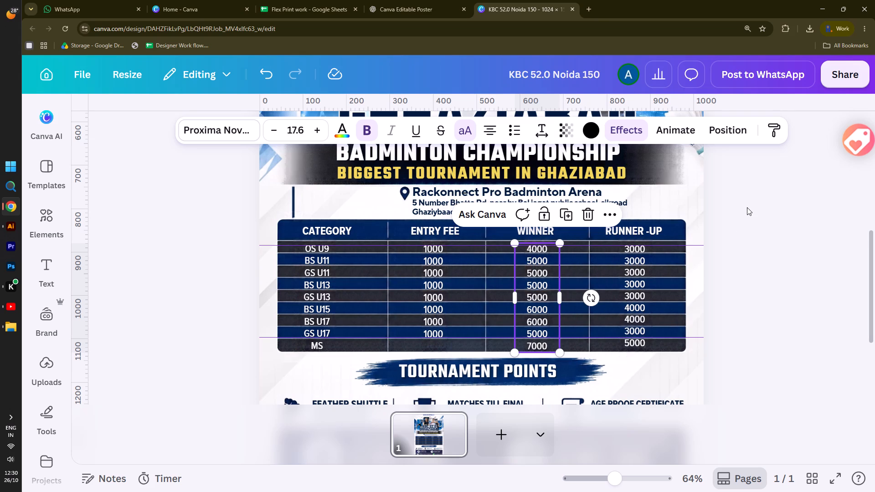
left_click(747, 207)
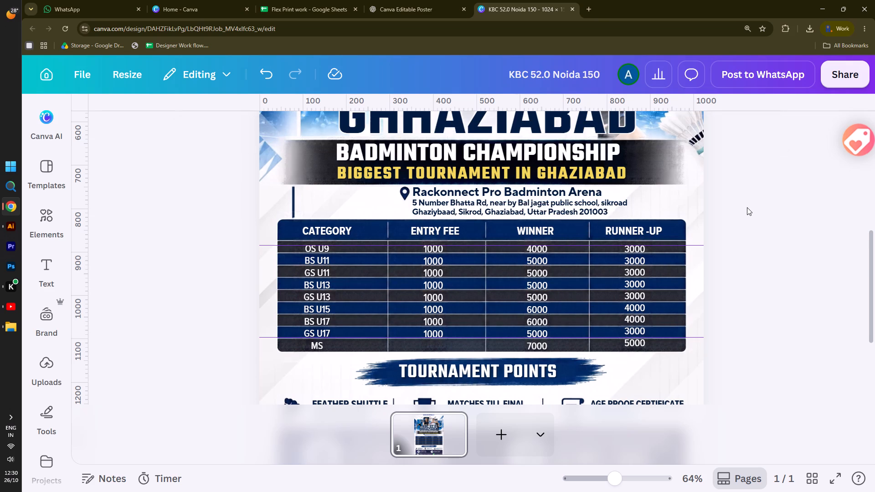
Set the line spacing of the runner-up prize values to 1.2.
left_click(637, 261)
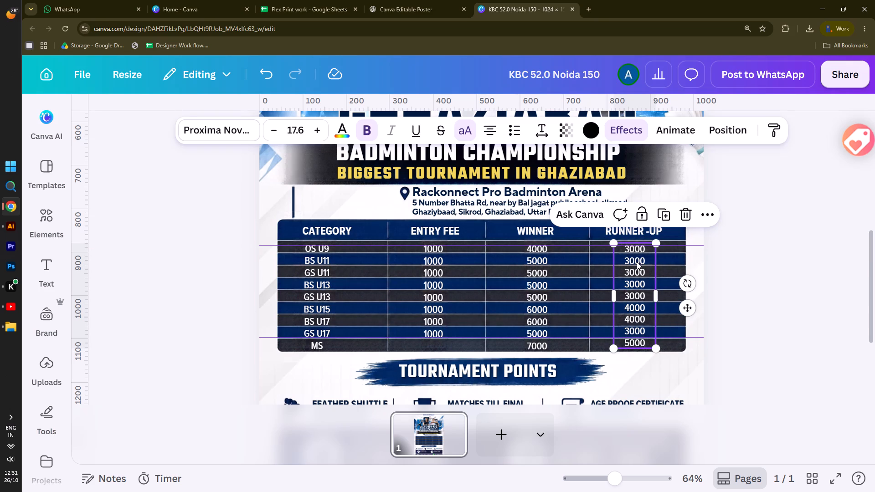
left_click(543, 135)
triple_click(608, 233)
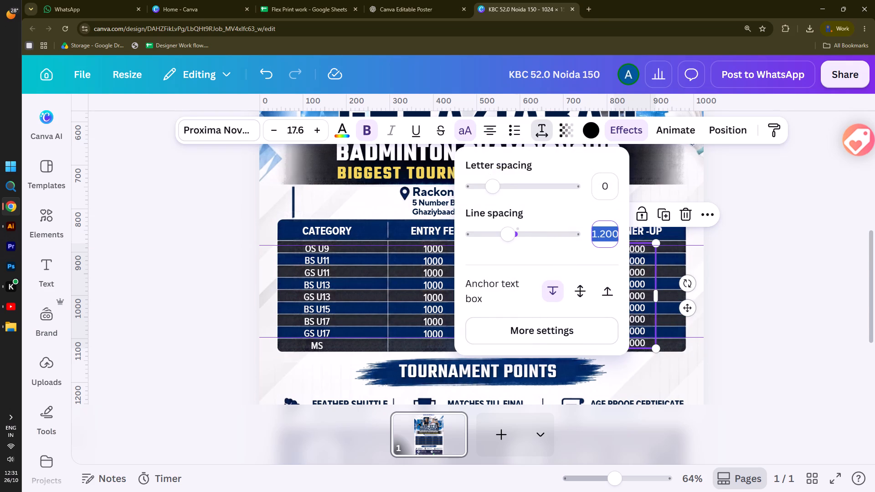
double_click(609, 233)
type("1.2")
key("Return")
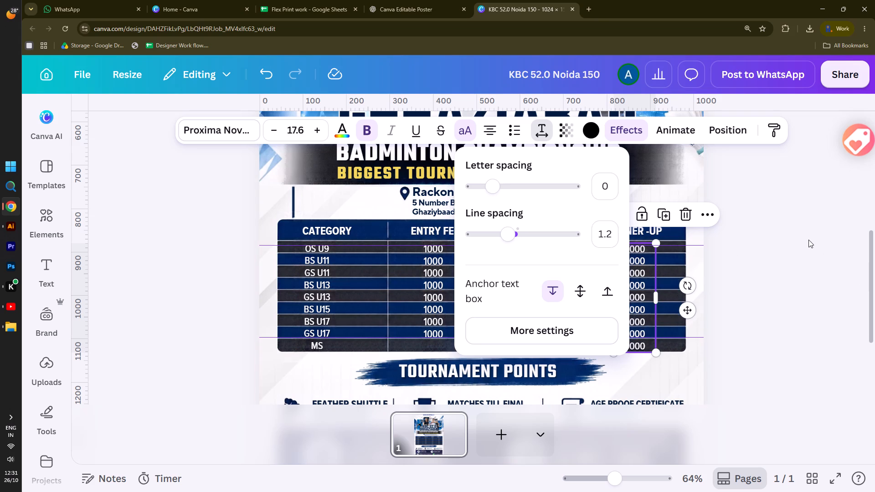
left_click(808, 240)
left_click(808, 240)
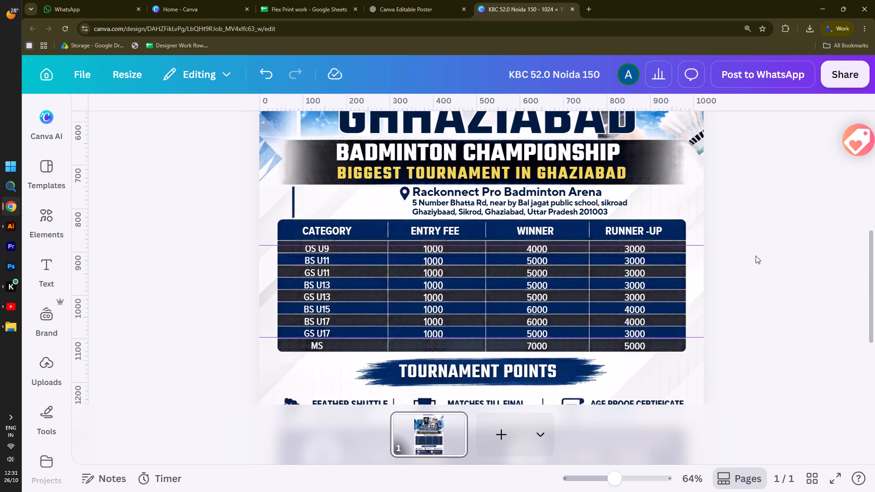
Move both horizontal guides up off the fee table, to about 322 across the player photos.
left_click_drag(695, 246, 587, 0)
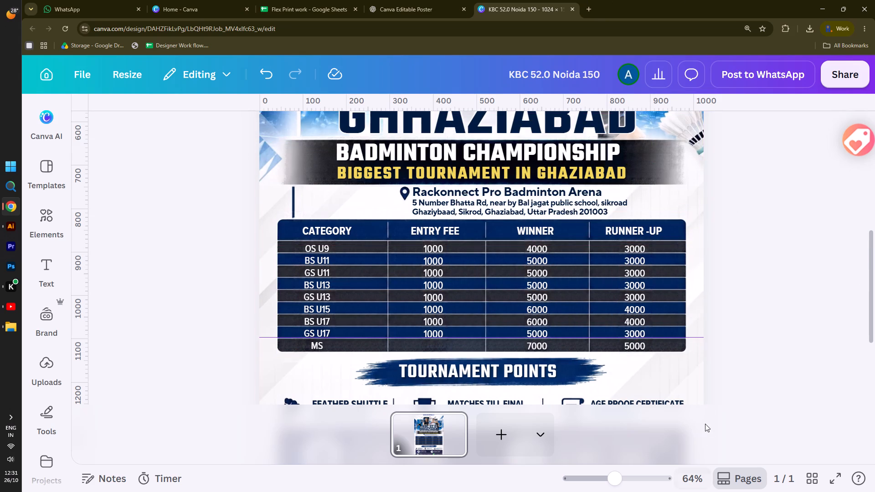
left_click_drag(699, 338, 606, 1)
Correct the misspelled city name in the main title to GHAZIABAD by removing the extra H.
scroll(791, 287, "up", 5)
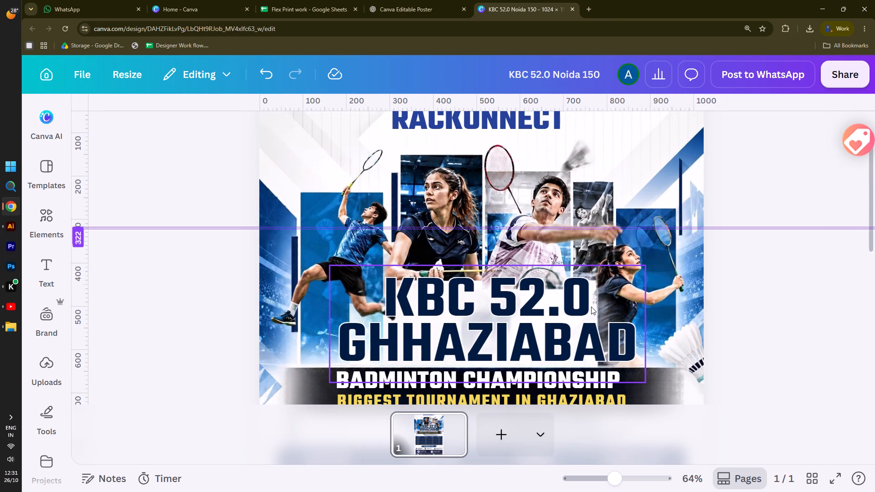
scroll(591, 307, "down", 1)
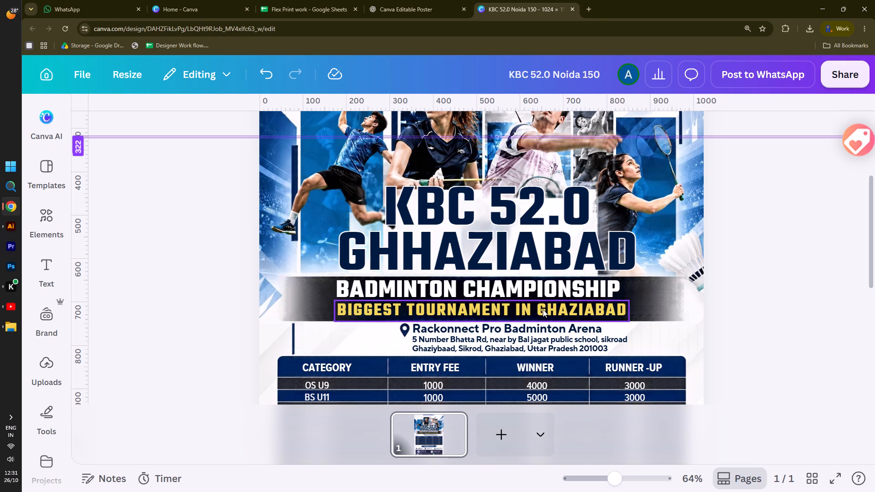
double_click(417, 256)
left_click(429, 256)
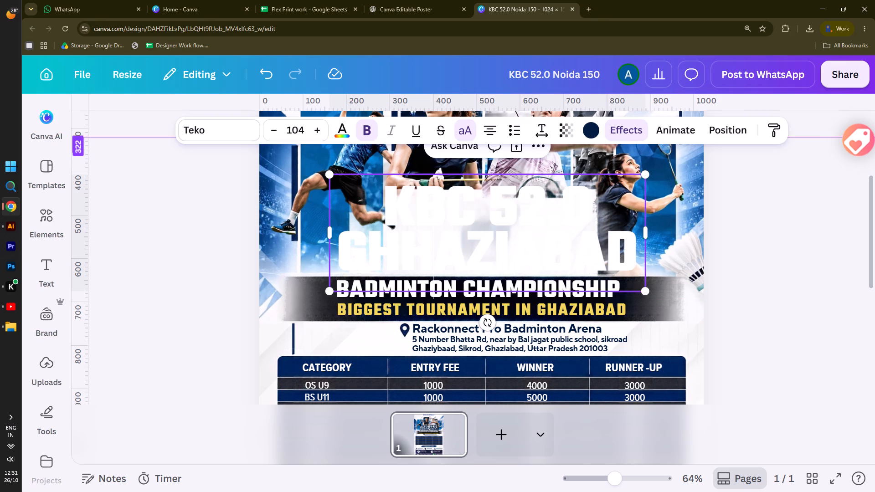
left_click(432, 255)
left_click(432, 256)
left_click(432, 258)
key("BackSpace")
left_click(157, 227)
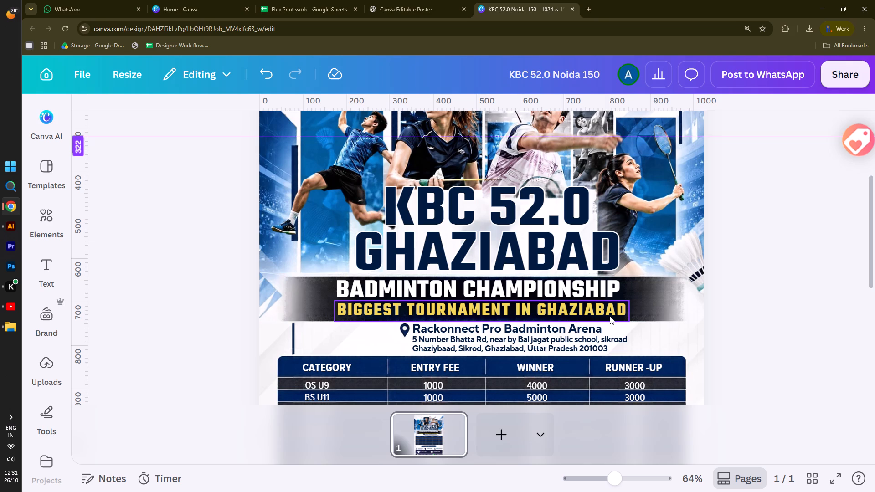
Correct the misspelled city name at the start of the venue address's second line to Ghaziabad.
scroll(610, 316, "down", 2)
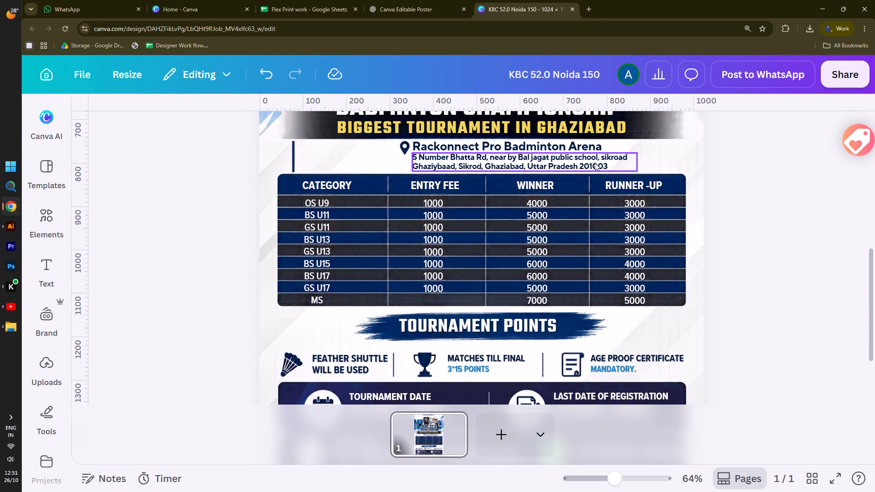
left_click(437, 165)
left_click(437, 165)
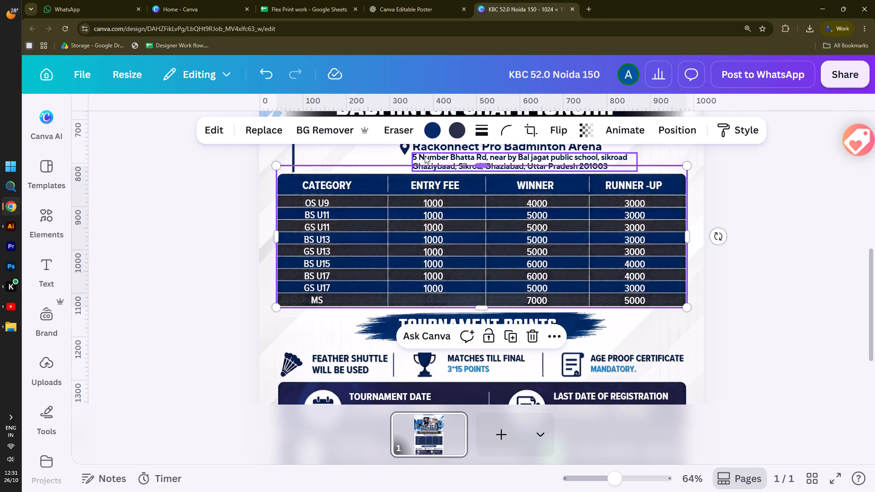
left_click(192, 173)
scroll(459, 158, "up", 4, "ctrl")
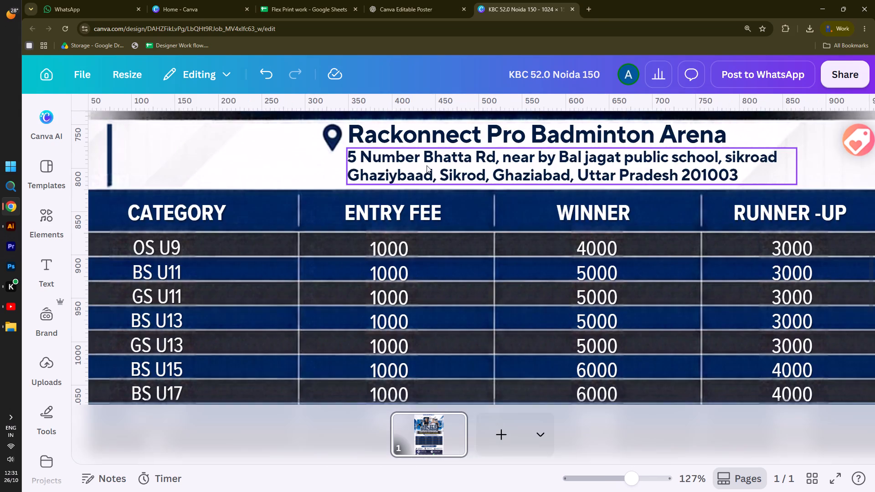
scroll(426, 165, "up", 4)
scroll(479, 307, "down", 6)
scroll(479, 300, "up", 6)
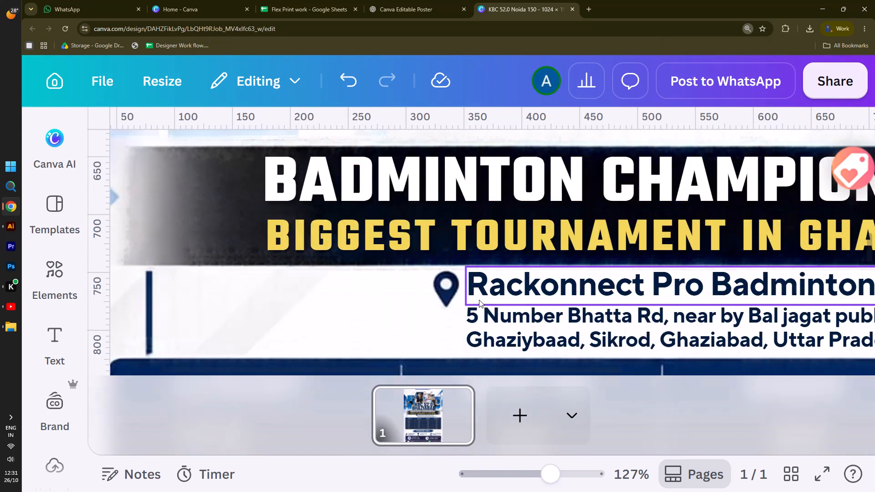
scroll(492, 306, "down", 2)
scroll(497, 283, "up", 1)
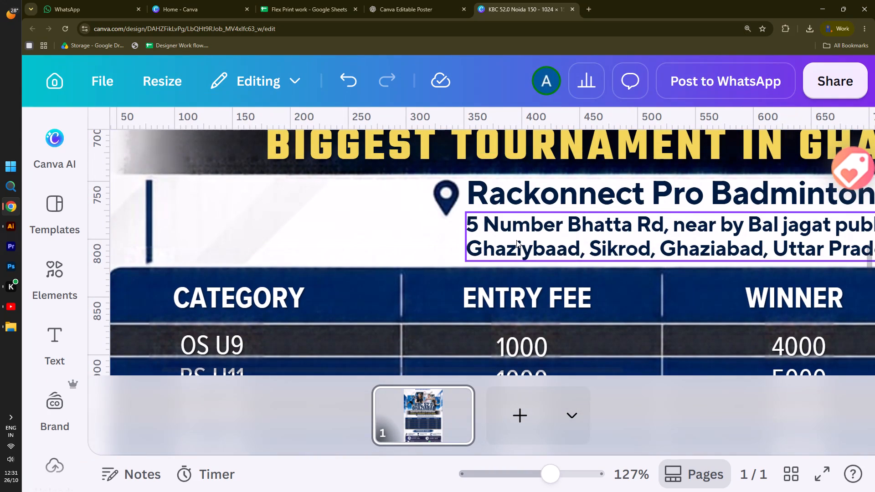
double_click(516, 240)
left_click(521, 244)
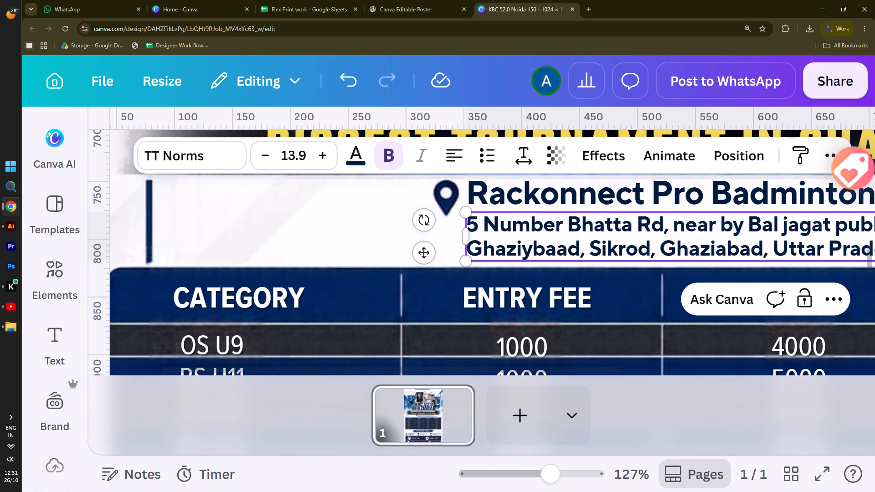
left_click(532, 245)
key("BackSpace")
key("a")
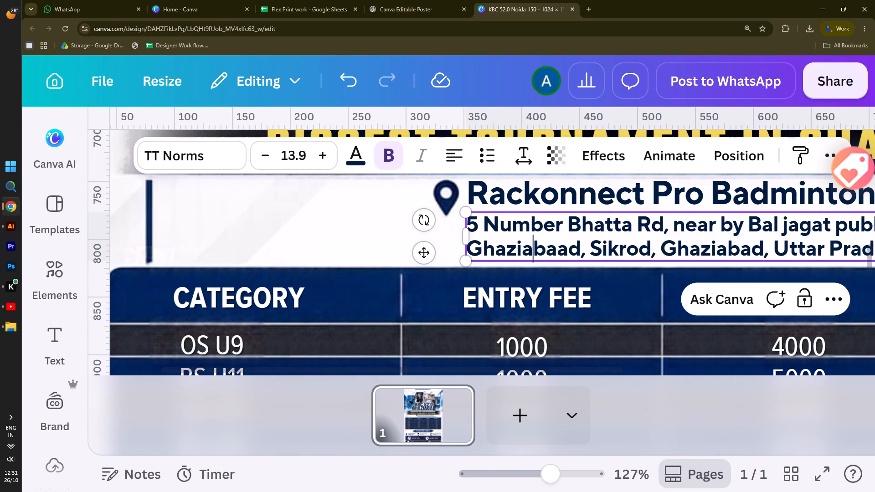
scroll(518, 274, "down", 2, "ctrl")
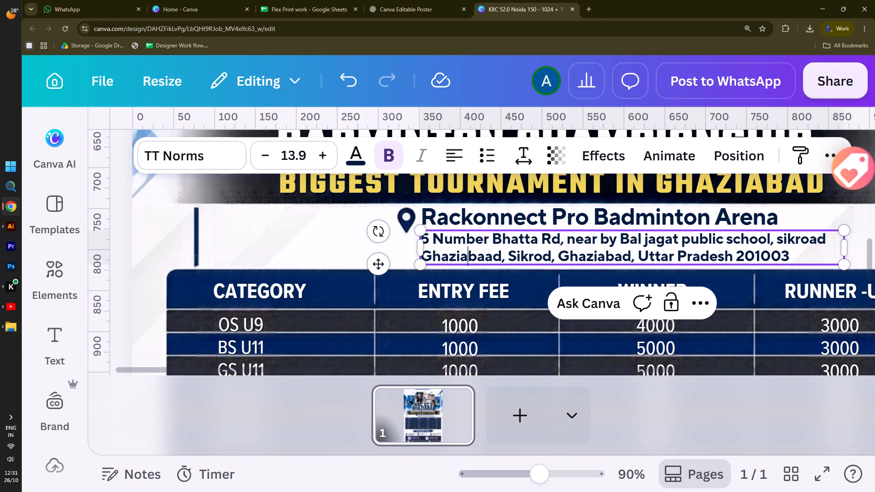
left_click(484, 254)
key("BackSpace")
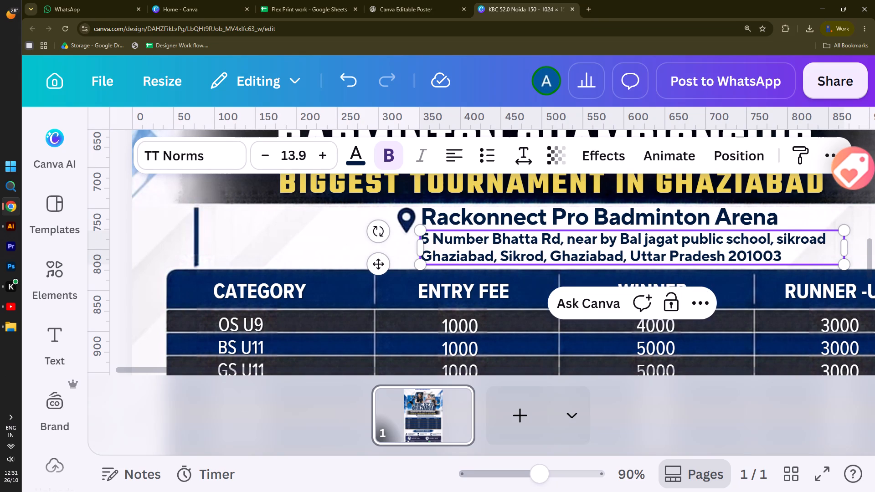
scroll(479, 266, "down", 4, "ctrl")
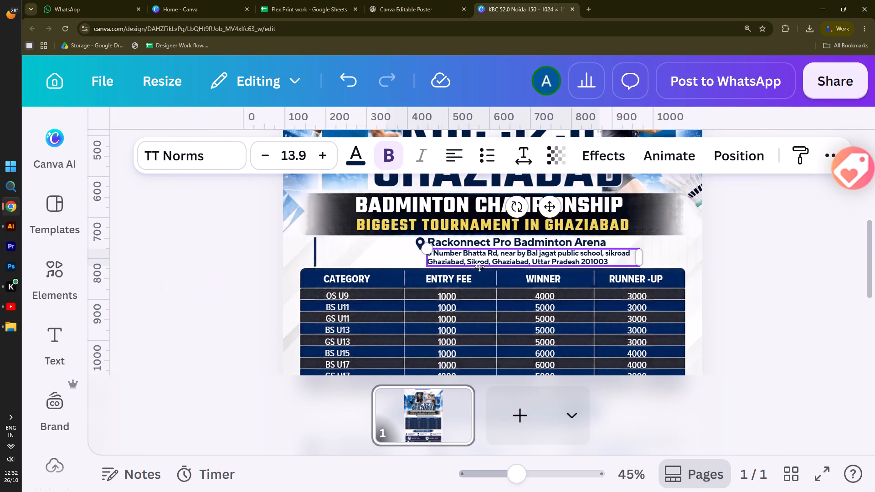
Review the fee table, tournament points, date and contact sections of the poster for missing or incorrect entries.
scroll(615, 251, "down", 3)
scroll(532, 254, "up", 2)
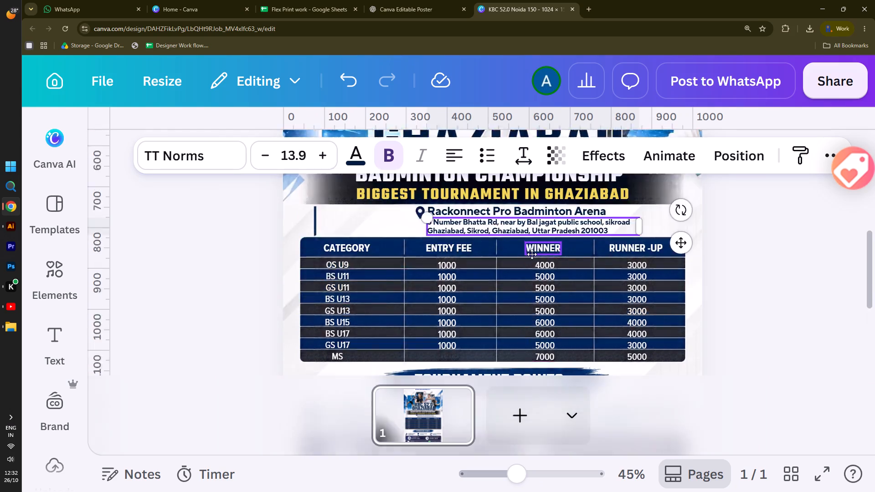
scroll(545, 261, "down", 2)
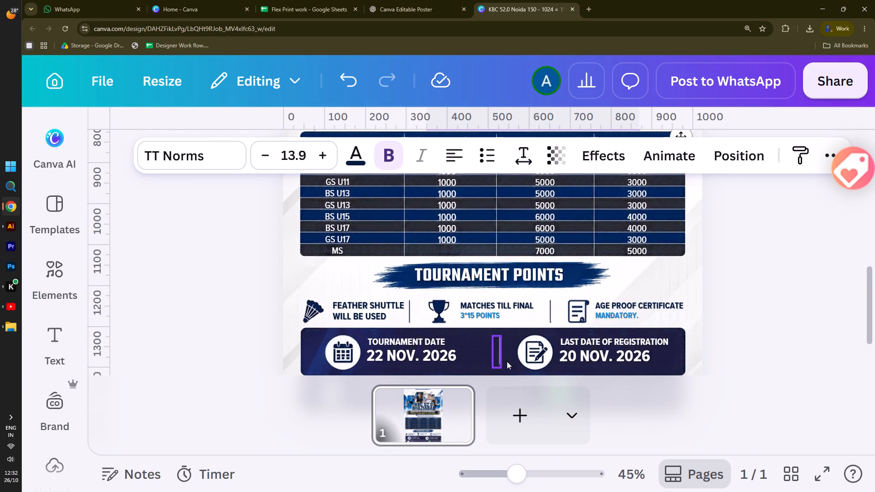
scroll(376, 356, "down", 2)
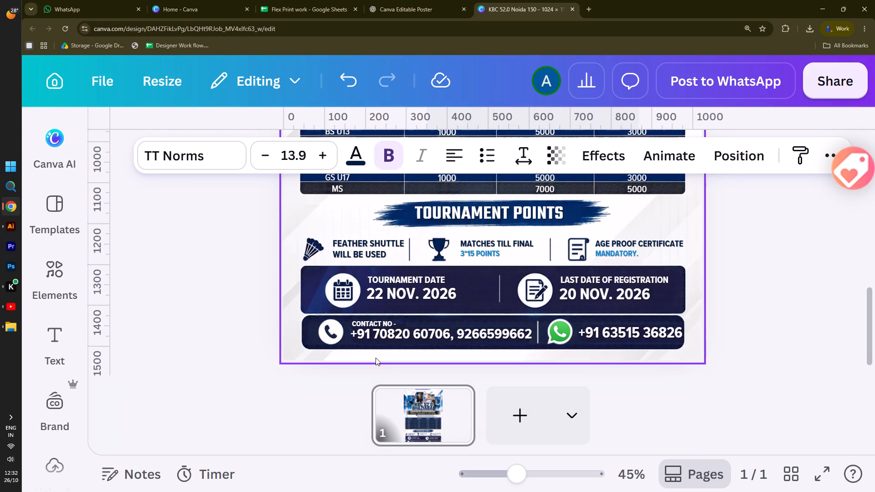
scroll(376, 358, "up", 2)
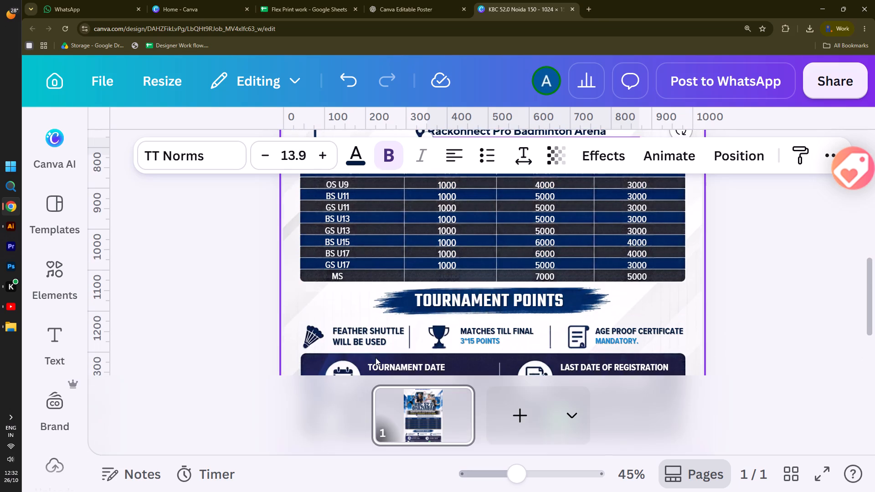
scroll(378, 337, "down", 3, "ctrl")
scroll(296, 351, "up", 1)
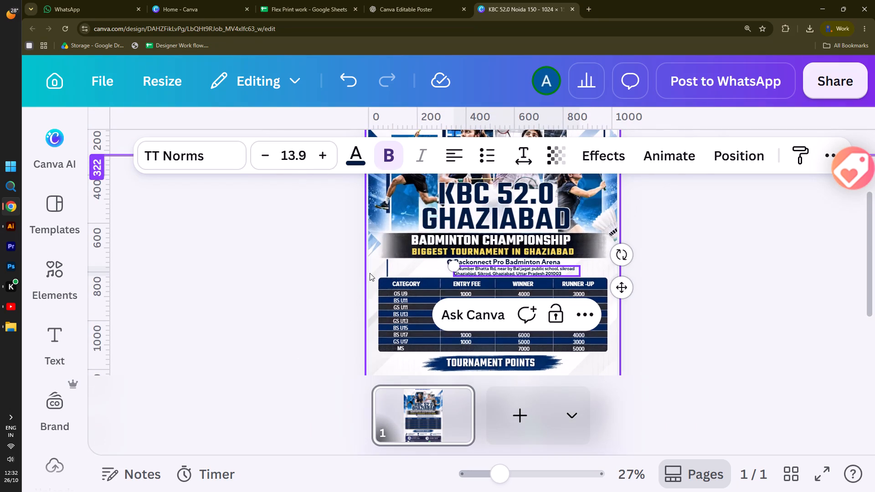
left_click(370, 273)
Remove both horizontal guides running across the player photos at about 322.
scroll(370, 273, "down", 4, "ctrl")
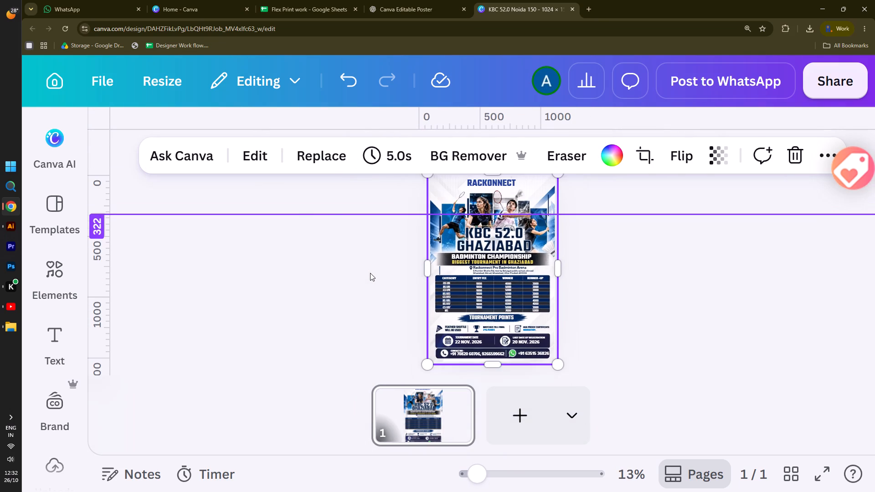
left_click_drag(298, 216, 284, 0)
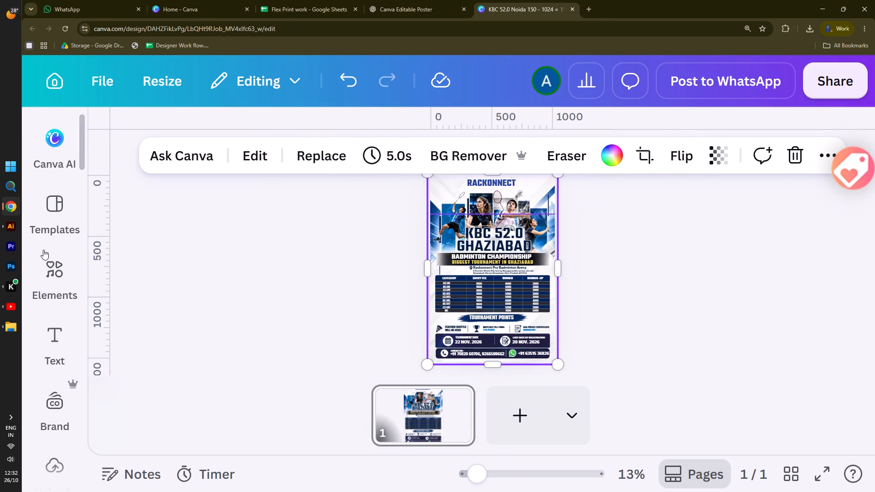
scroll(43, 250, "down", 3, "ctrl")
scroll(586, 249, "up", 2, "ctrl")
scroll(574, 254, "up", 1)
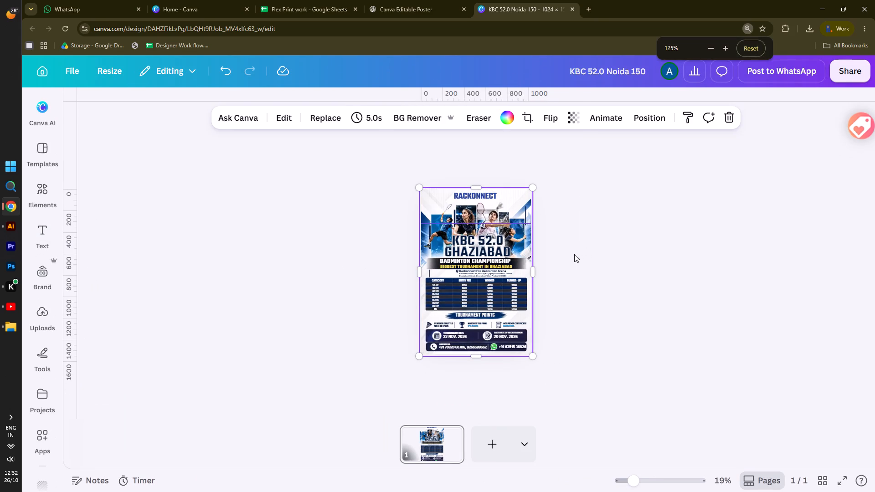
scroll(561, 258, "up", 3, "ctrl")
scroll(589, 259, "up", 1)
left_click(640, 227)
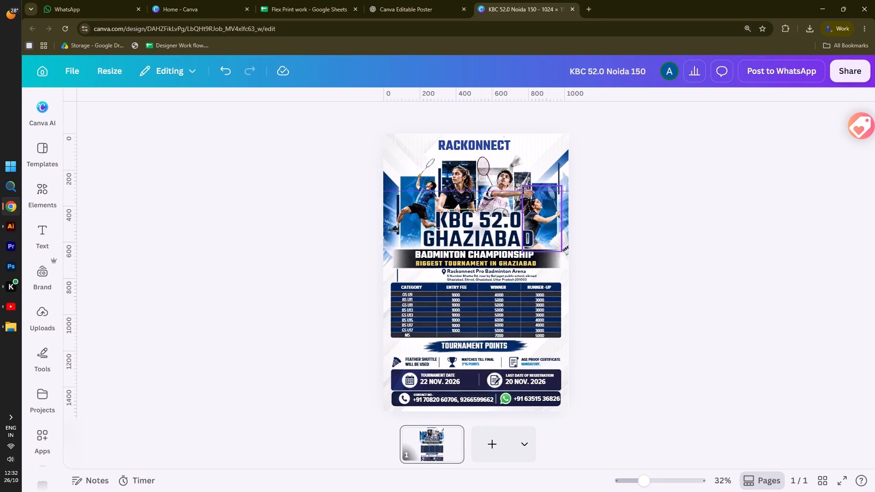
left_click_drag(530, 192, 475, 0)
left_click(693, 166)
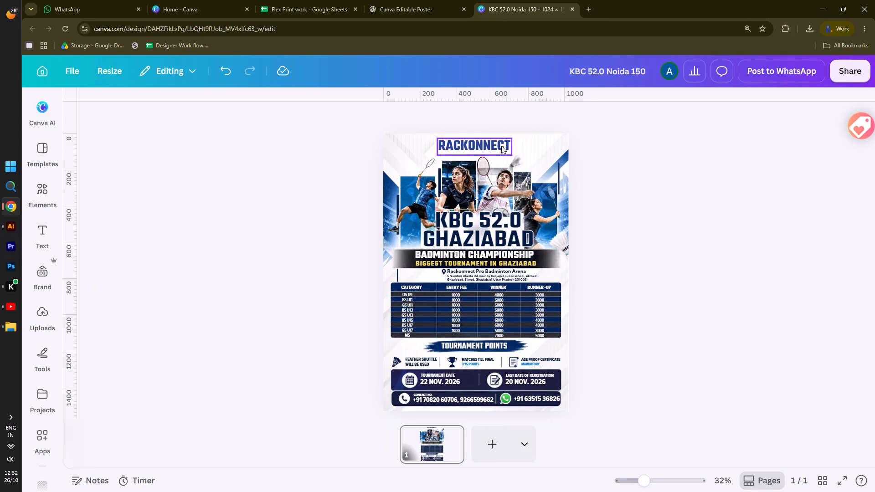
Delete the RACKONNECT heading above the player photos.
left_click(501, 146)
key("Delete")
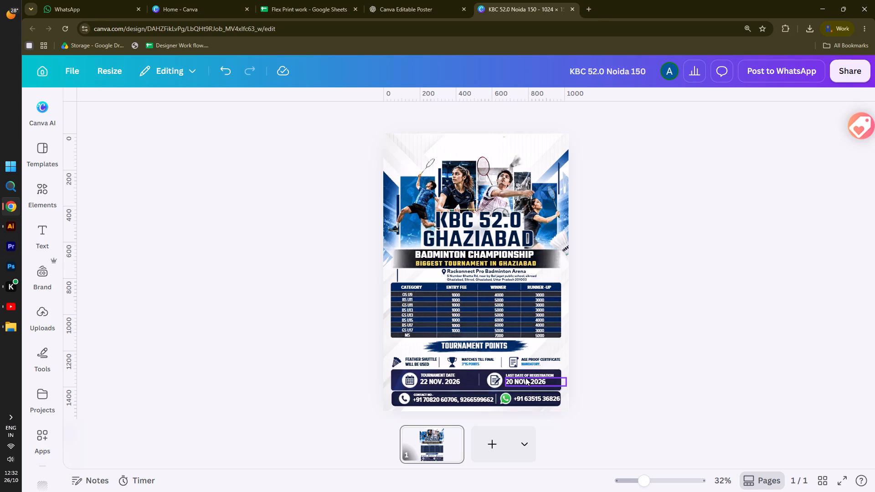
Nudge the WhatsApp contact number in the bottom contact bar slightly left, away from the bar's right edge.
scroll(525, 378, "up", 4, "ctrl")
scroll(497, 390, "down", 2)
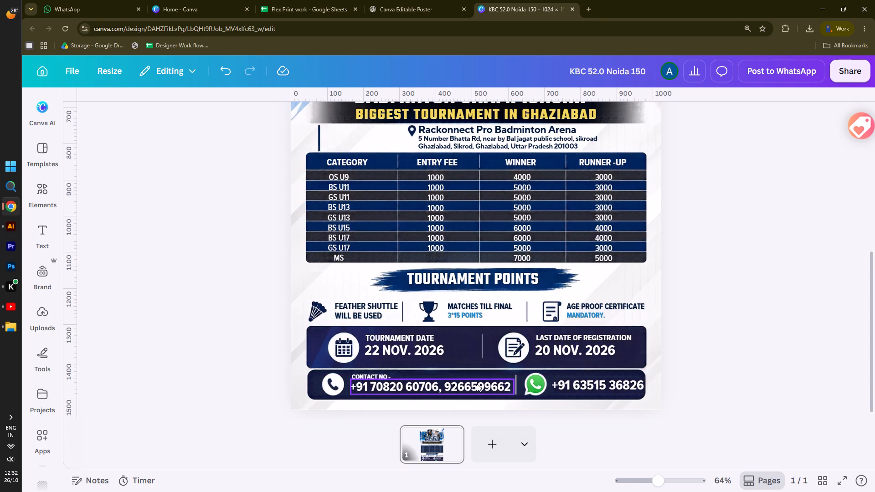
left_click(593, 382)
key("Left")
key("Left")
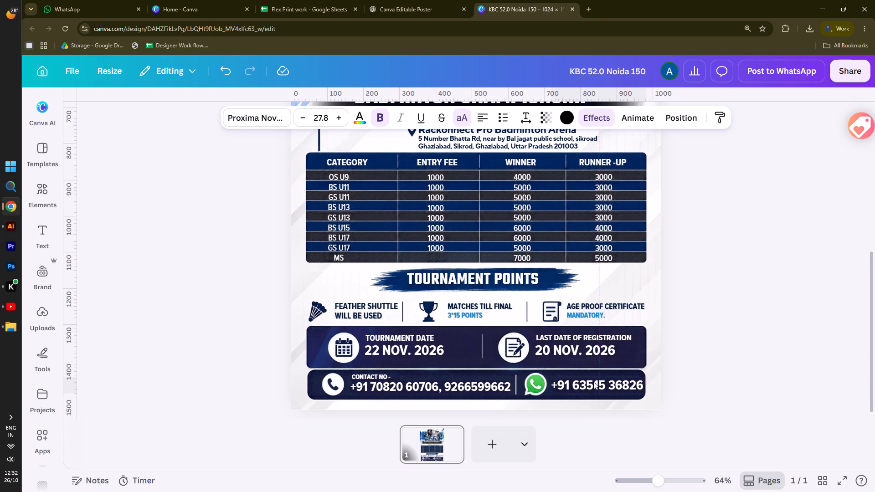
key("Left")
key("Left")
key("Left")
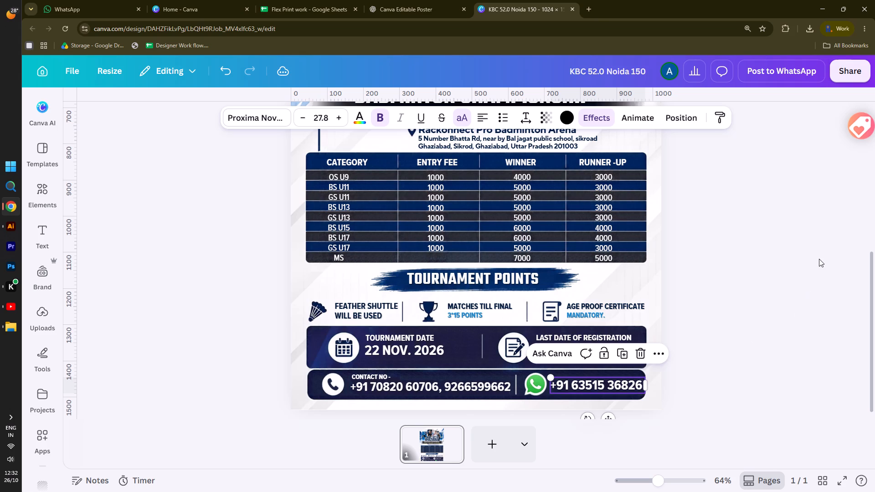
left_click(819, 259)
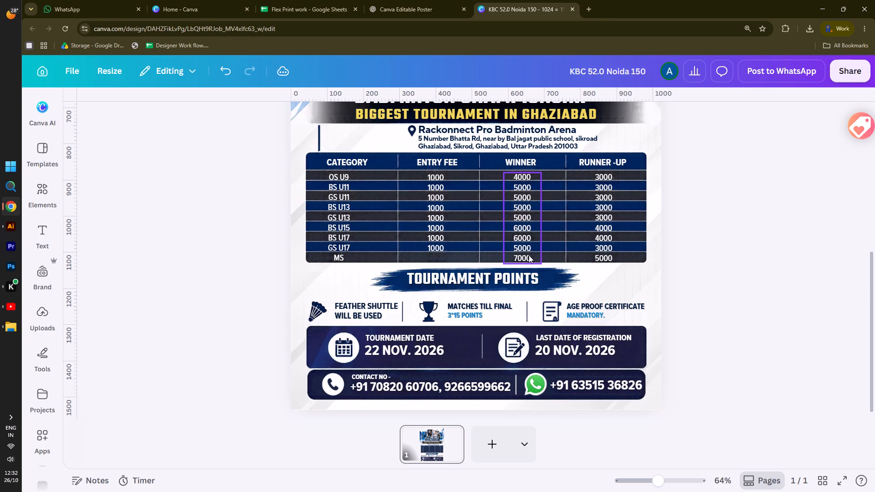
Add the missing entry fee of 1000 for the MS category as a new last line in the entry fee column.
scroll(432, 255, "up", 3, "ctrl")
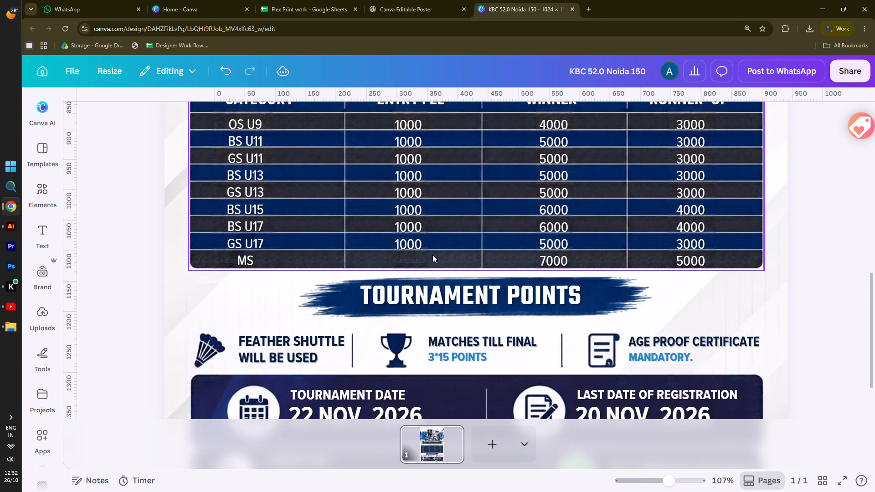
left_click(407, 243)
double_click(421, 247)
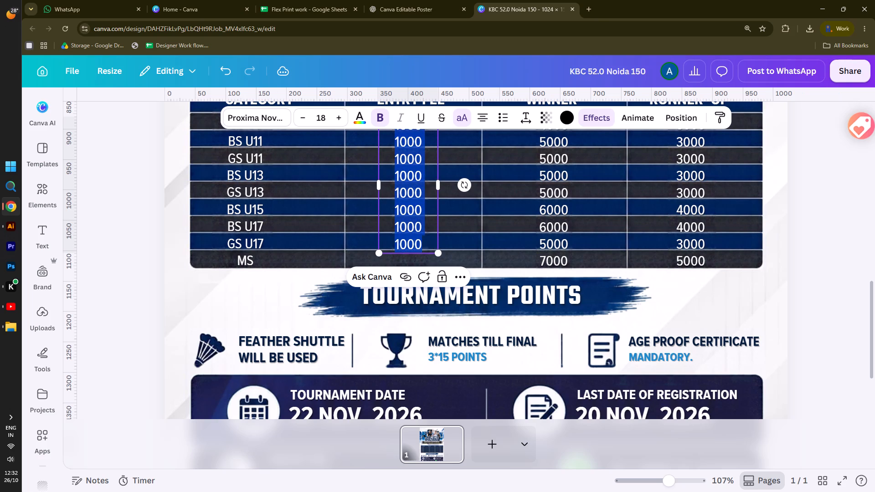
left_click(422, 246)
key("shift+Return")
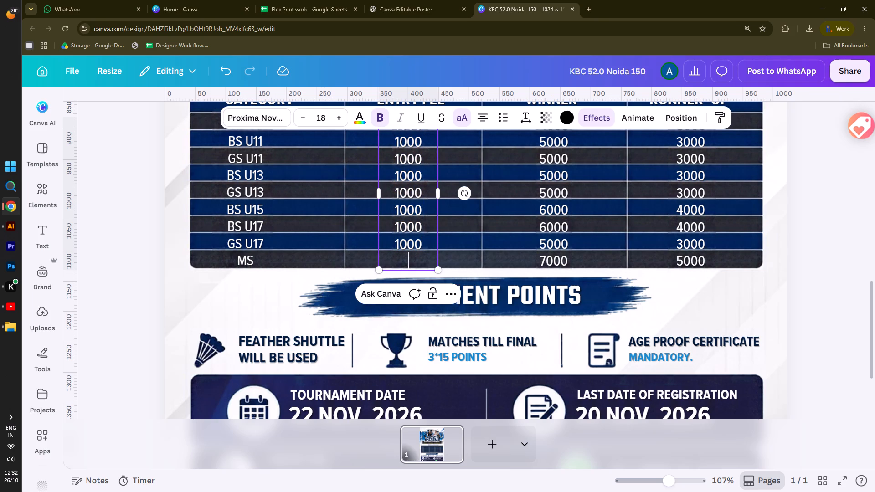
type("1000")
left_click(830, 220)
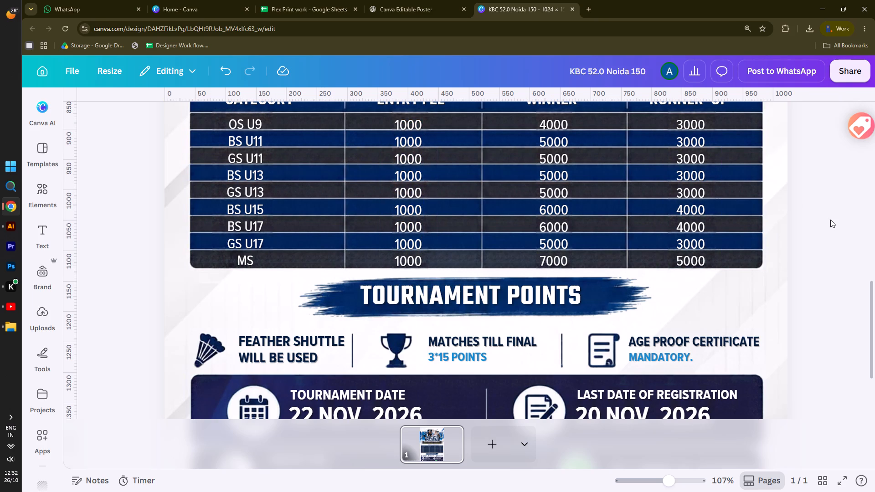
Nudge the entry fee values text up slightly to align it with the table rows.
scroll(790, 268, "down", 2, "ctrl")
scroll(789, 269, "up", 1, "ctrl")
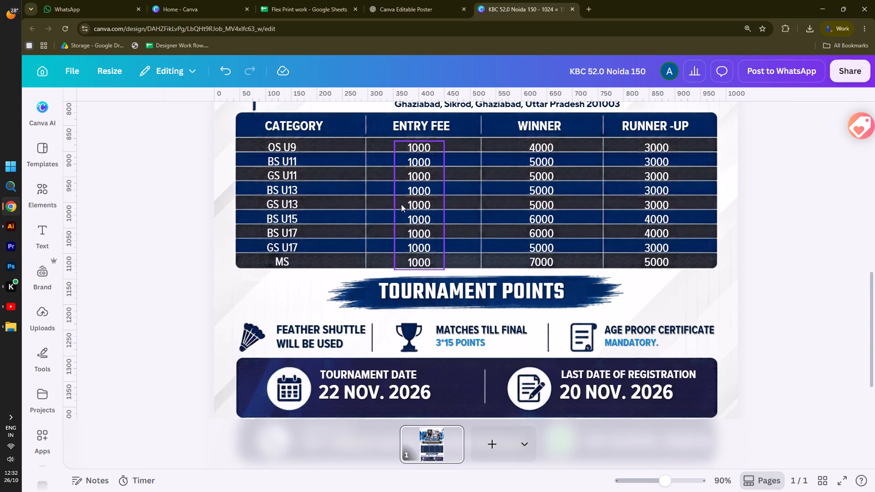
left_click(408, 181)
key("Up")
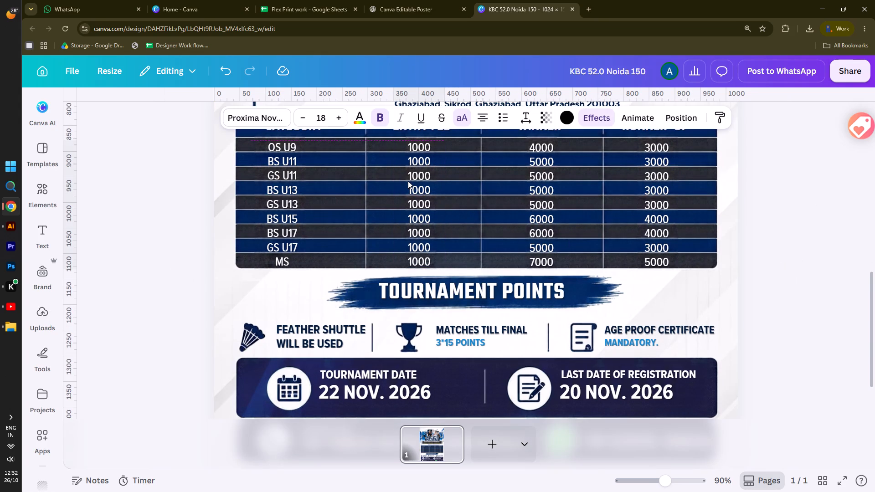
left_click(780, 208)
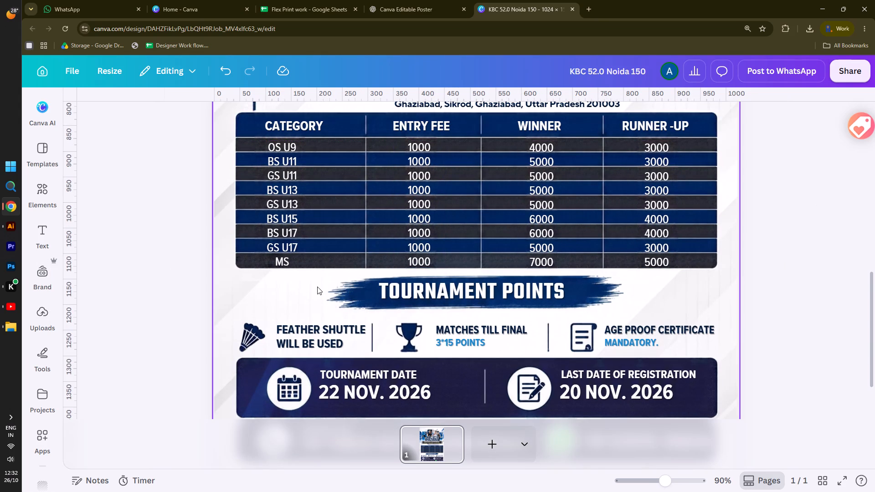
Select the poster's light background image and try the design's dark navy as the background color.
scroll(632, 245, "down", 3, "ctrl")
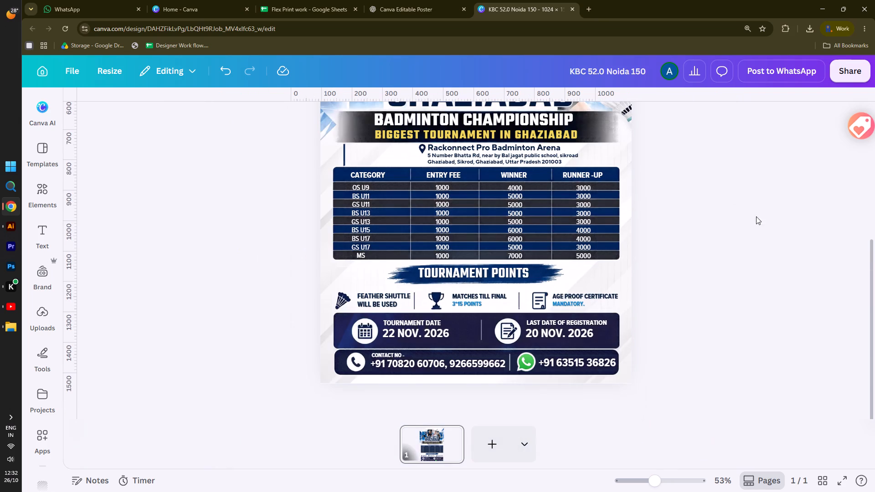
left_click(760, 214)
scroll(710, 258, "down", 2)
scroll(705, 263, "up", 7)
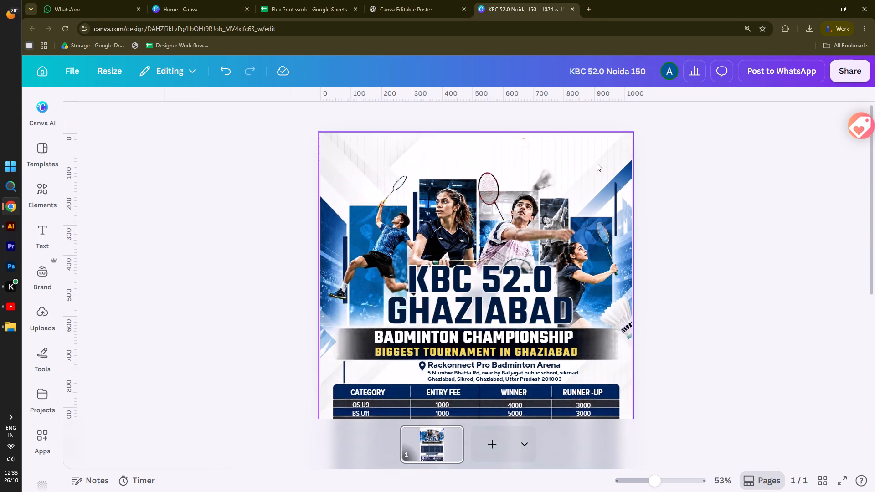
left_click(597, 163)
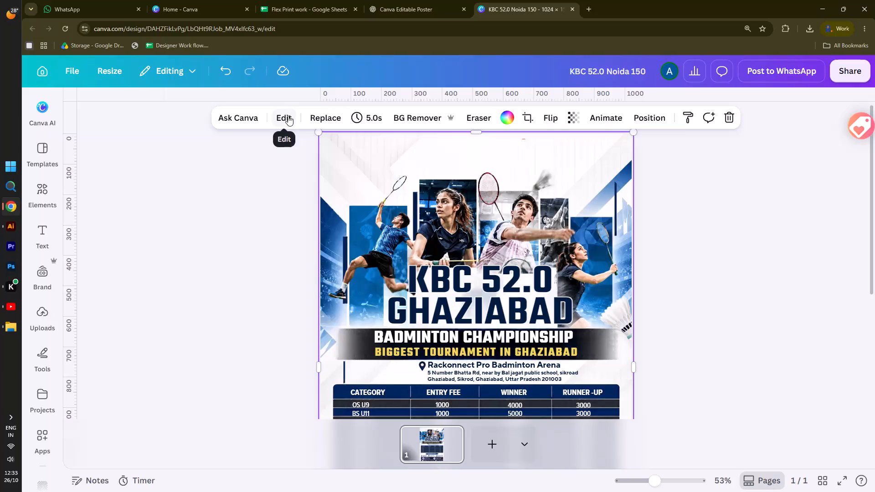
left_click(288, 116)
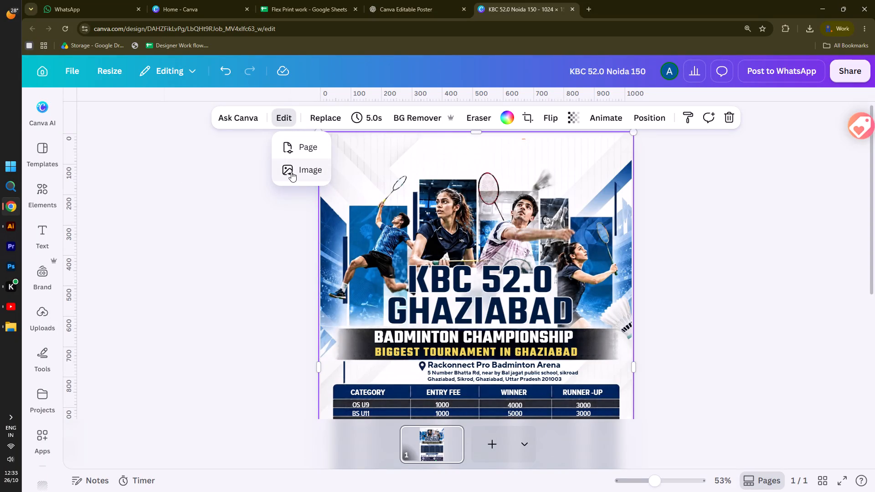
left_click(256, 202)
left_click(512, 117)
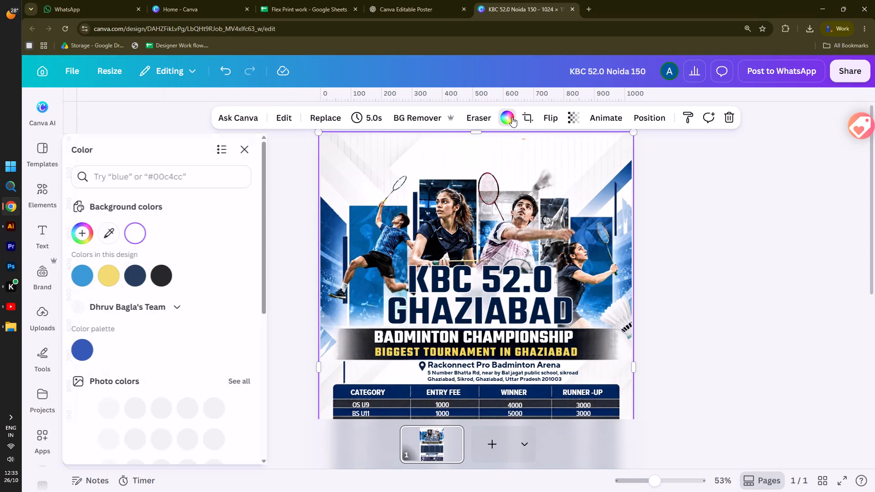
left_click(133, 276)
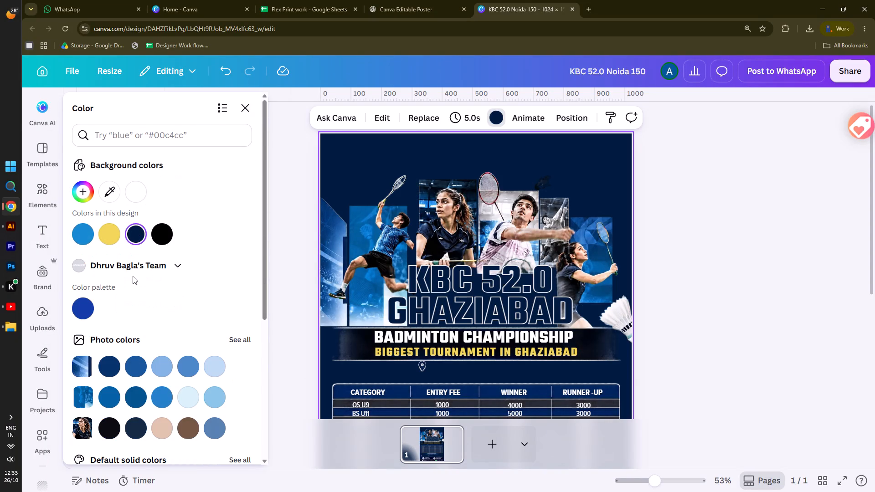
Examine how the text, table and icons read against the navy background over the whole poster.
scroll(133, 276, "down", 3)
scroll(699, 223, "down", 4)
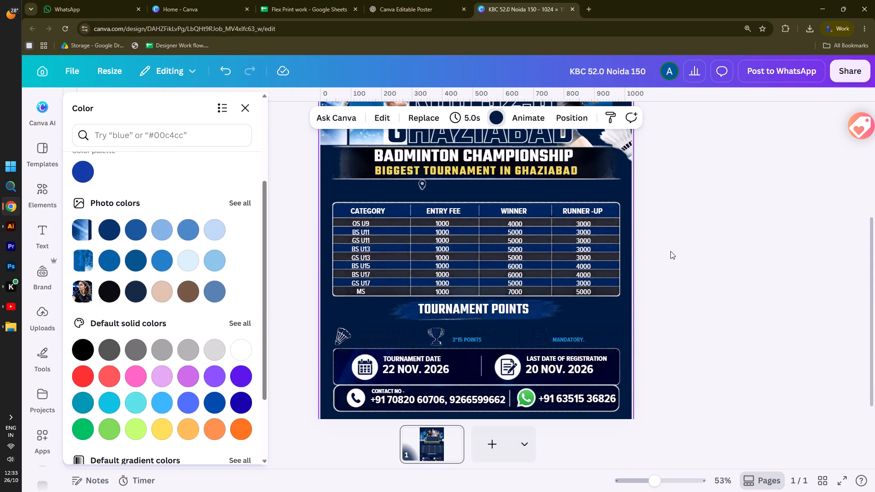
scroll(670, 251, "up", 2)
scroll(670, 251, "down", 3)
scroll(669, 253, "up", 1)
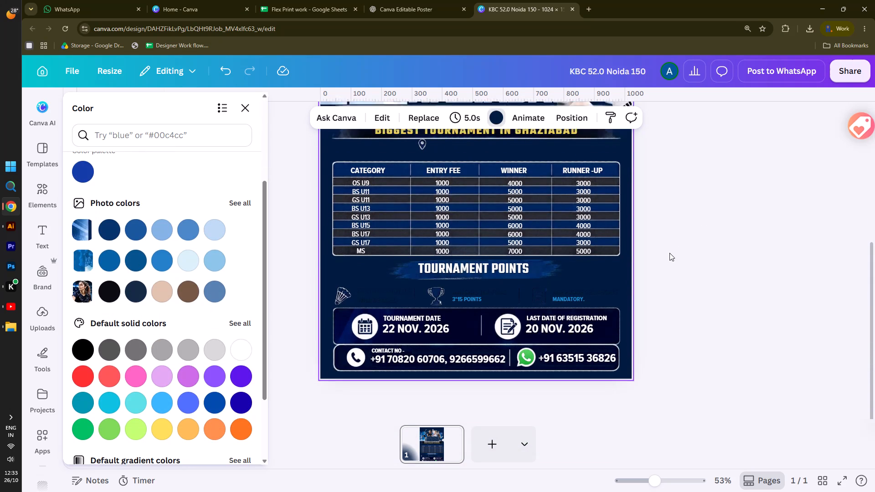
scroll(661, 271, "up", 2)
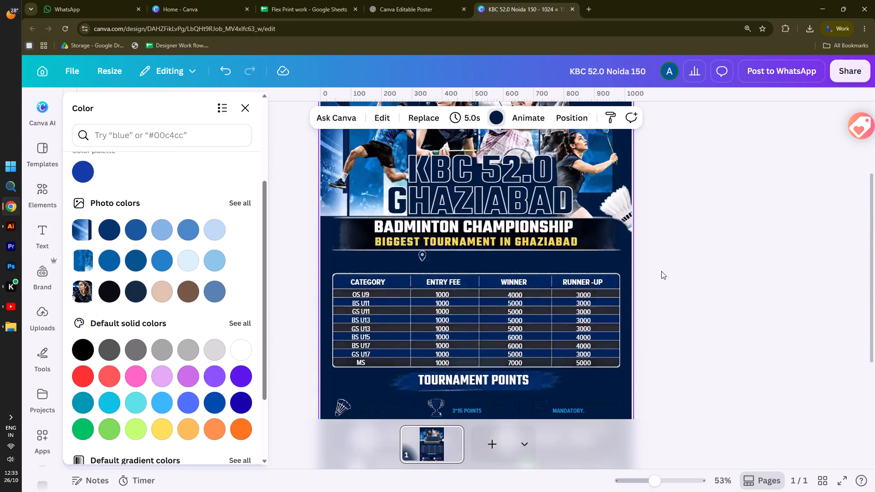
scroll(661, 271, "up", 2)
scroll(661, 271, "down", 3)
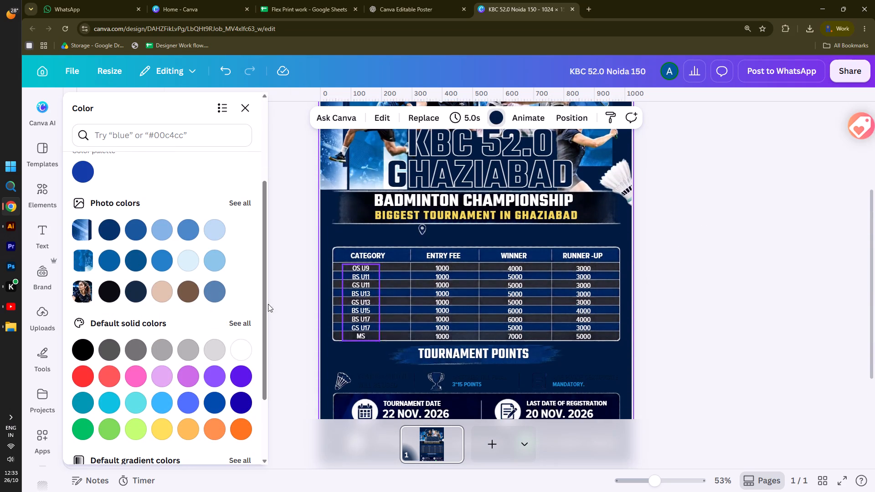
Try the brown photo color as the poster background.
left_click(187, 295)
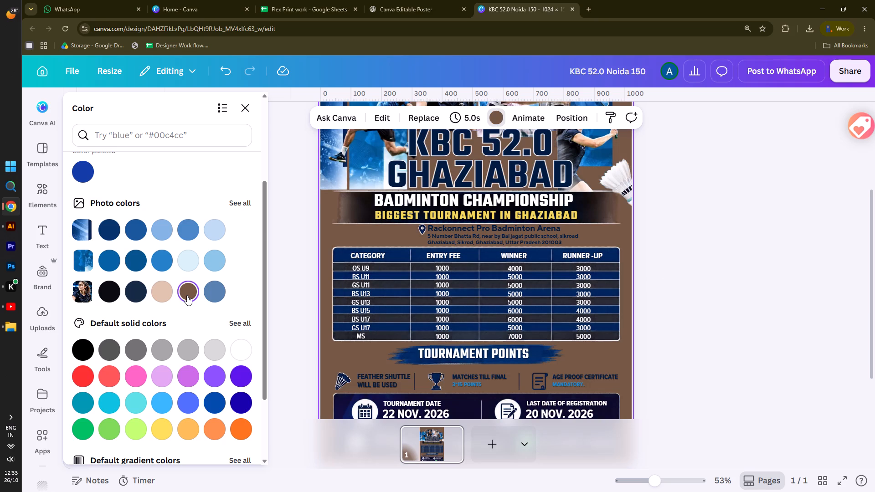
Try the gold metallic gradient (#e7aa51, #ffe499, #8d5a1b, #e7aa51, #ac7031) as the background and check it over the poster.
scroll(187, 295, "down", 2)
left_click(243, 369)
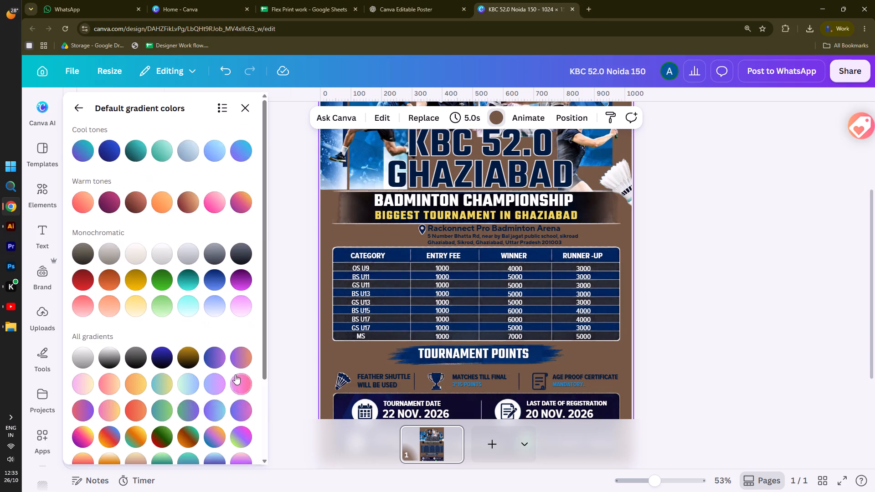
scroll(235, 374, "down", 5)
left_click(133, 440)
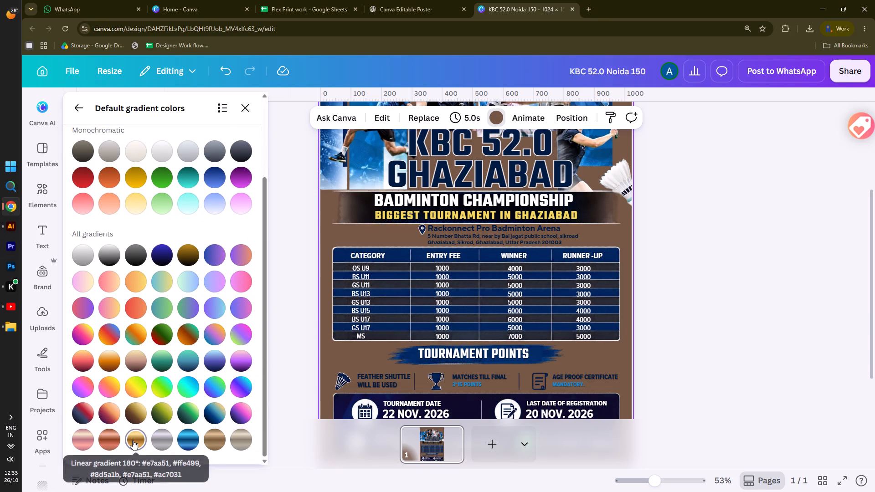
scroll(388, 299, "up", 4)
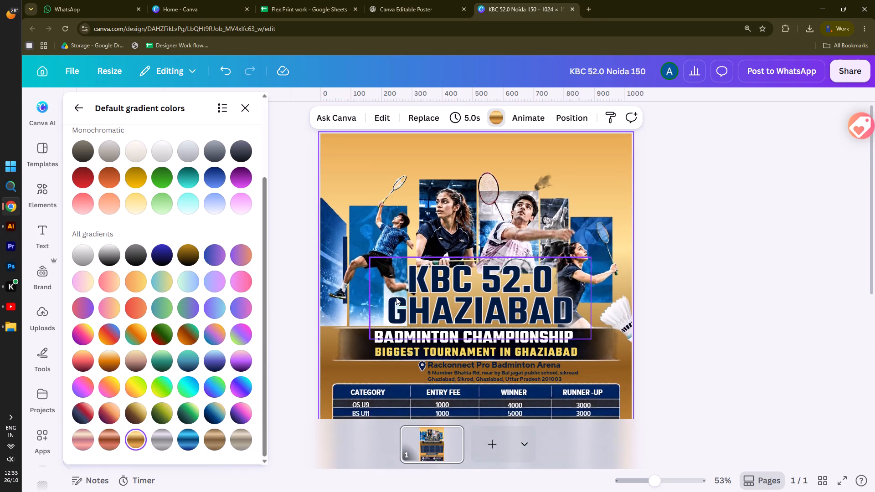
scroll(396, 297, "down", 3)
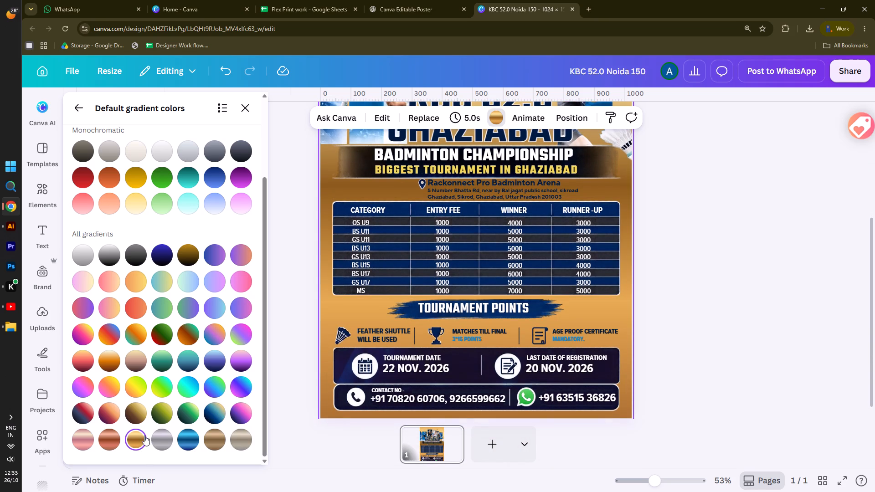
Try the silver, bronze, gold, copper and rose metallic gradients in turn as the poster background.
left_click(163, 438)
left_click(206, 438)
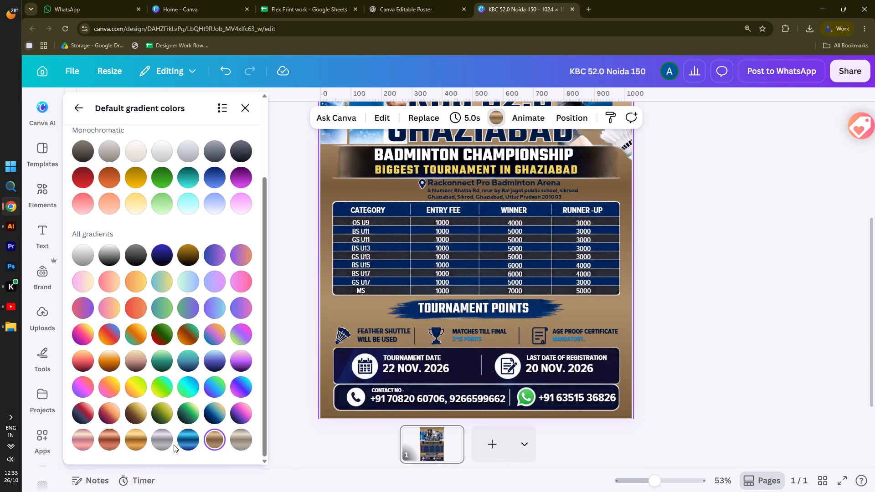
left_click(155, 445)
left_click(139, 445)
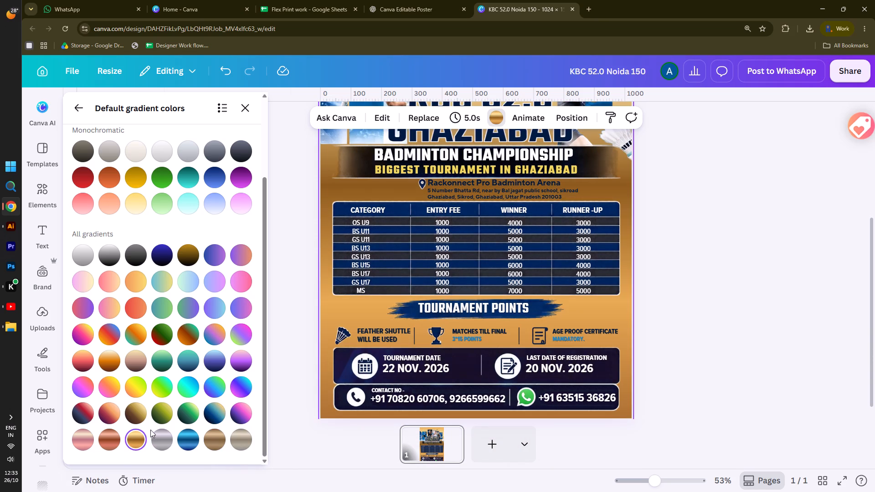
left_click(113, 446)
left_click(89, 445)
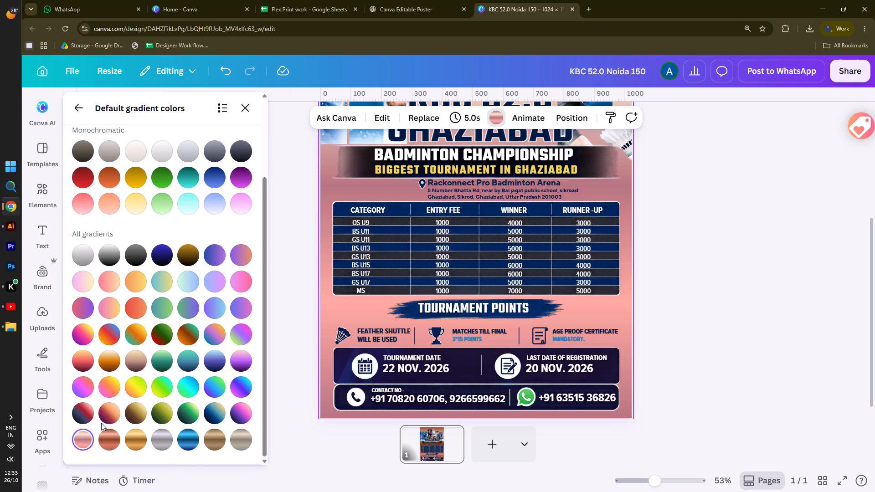
Apply the monochromatic pale yellow gradient (#ffda6a to #fff7de) as the poster background and check the whole poster.
scroll(119, 342, "up", 2)
left_click(114, 292)
left_click(140, 299)
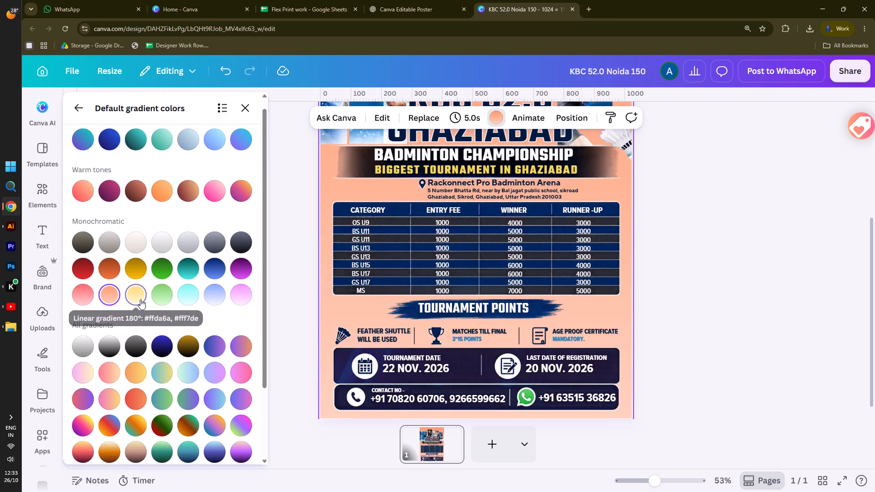
scroll(140, 299, "up", 3)
scroll(586, 214, "up", 3)
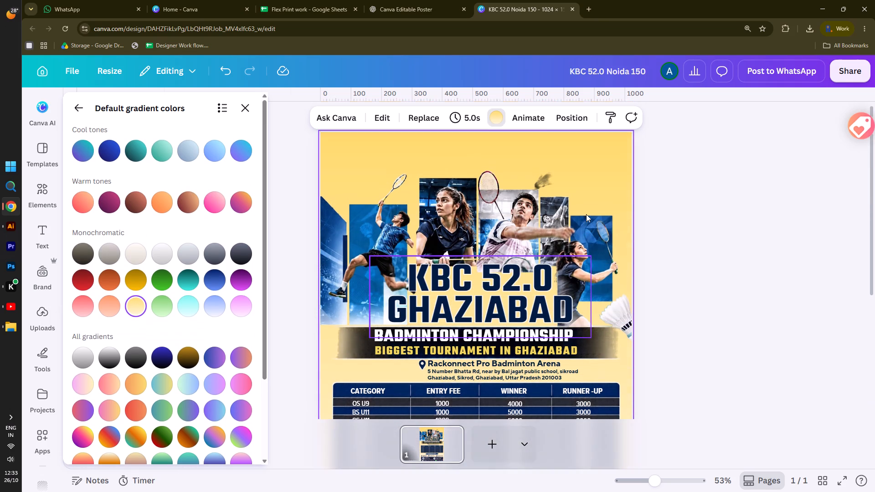
scroll(586, 214, "down", 1)
scroll(714, 201, "down", 2, "ctrl")
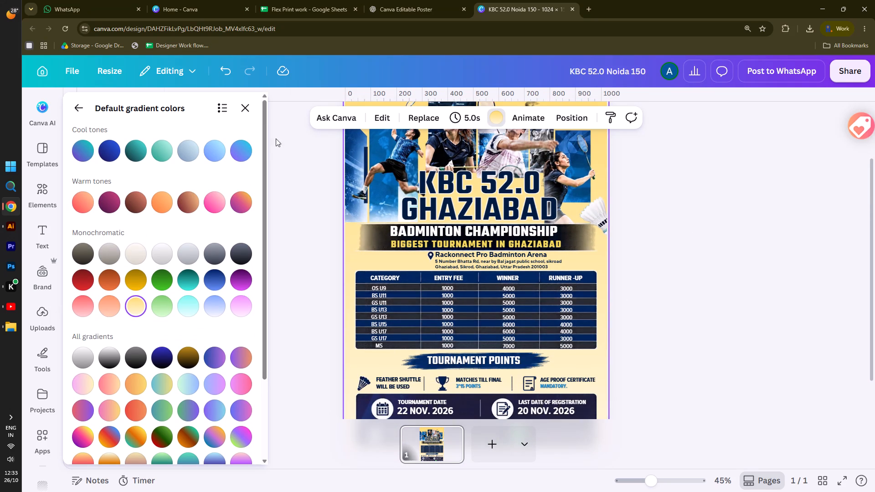
left_click(242, 107)
left_click(221, 202)
scroll(273, 230, "up", 2)
scroll(273, 230, "down", 1)
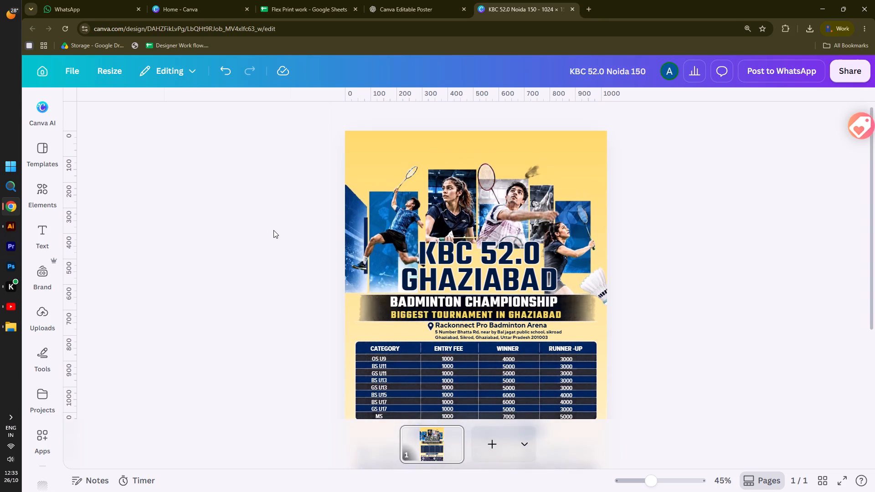
scroll(273, 230, "down", 2)
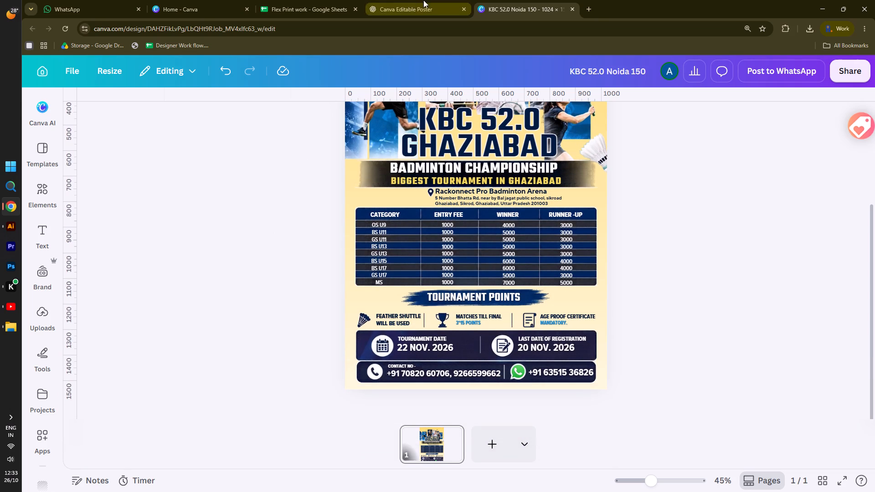
scroll(636, 189, "up", 2)
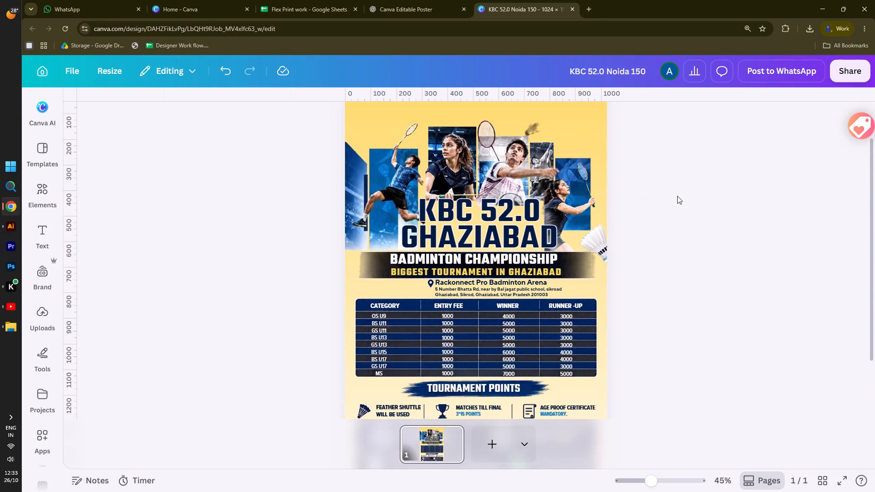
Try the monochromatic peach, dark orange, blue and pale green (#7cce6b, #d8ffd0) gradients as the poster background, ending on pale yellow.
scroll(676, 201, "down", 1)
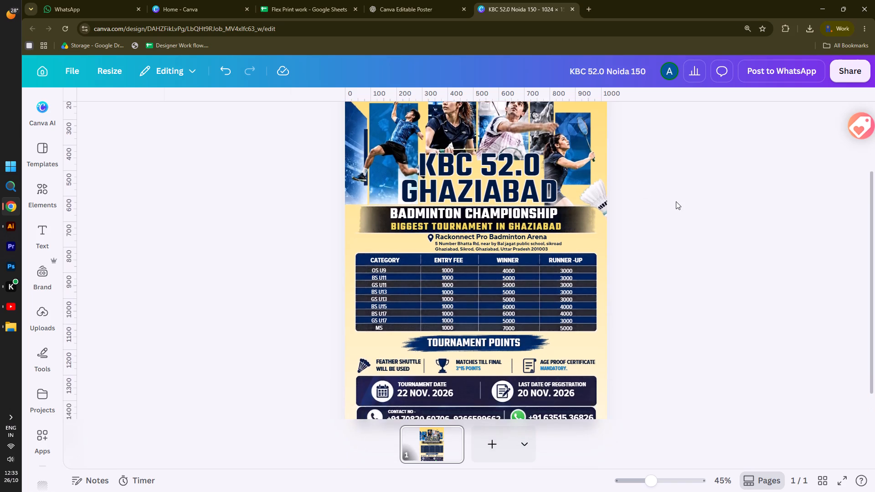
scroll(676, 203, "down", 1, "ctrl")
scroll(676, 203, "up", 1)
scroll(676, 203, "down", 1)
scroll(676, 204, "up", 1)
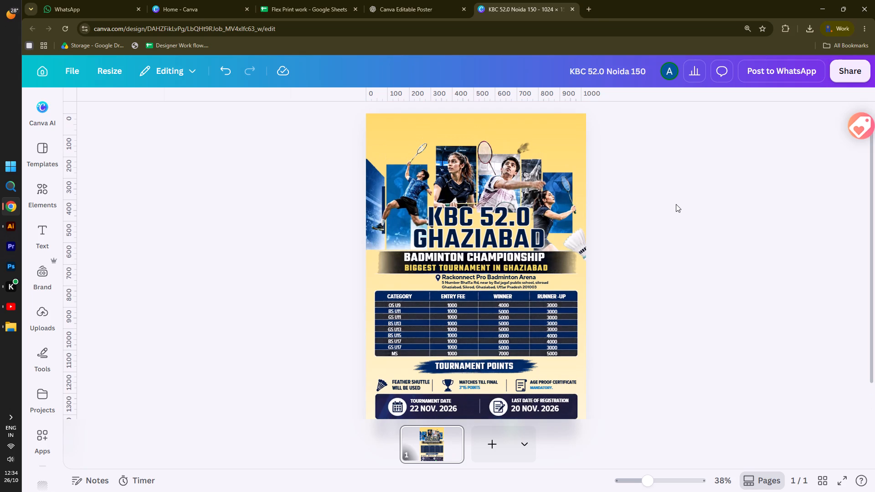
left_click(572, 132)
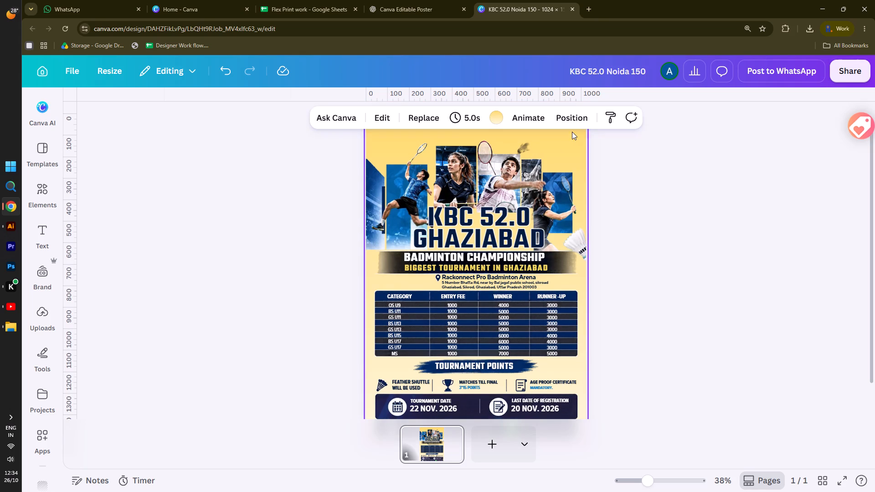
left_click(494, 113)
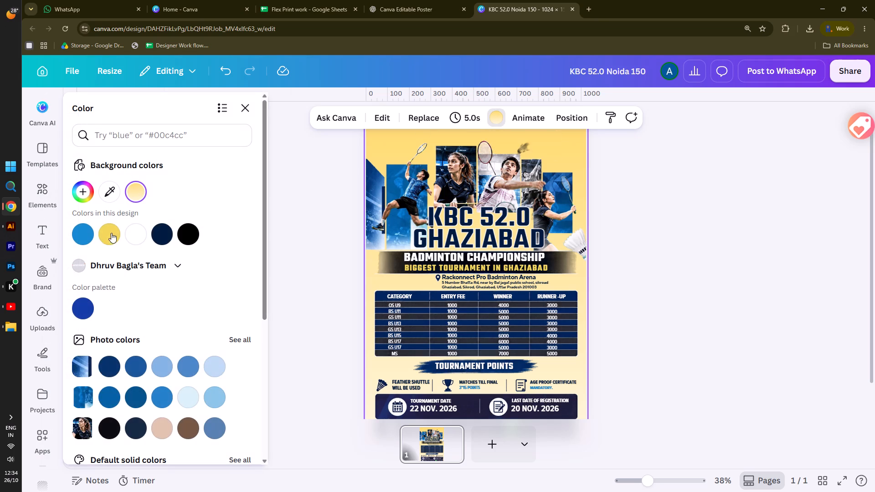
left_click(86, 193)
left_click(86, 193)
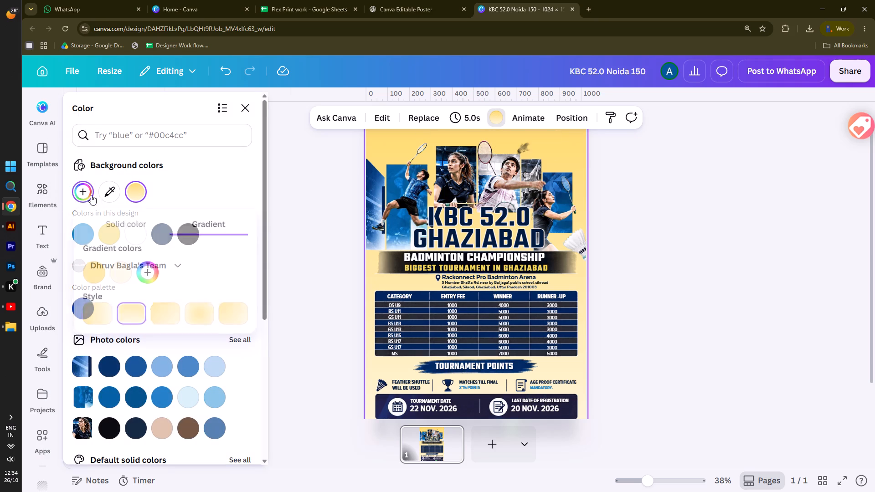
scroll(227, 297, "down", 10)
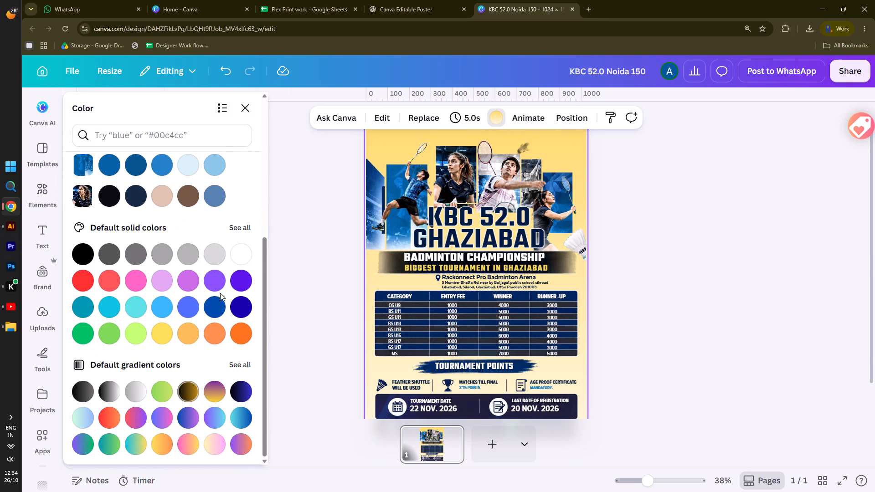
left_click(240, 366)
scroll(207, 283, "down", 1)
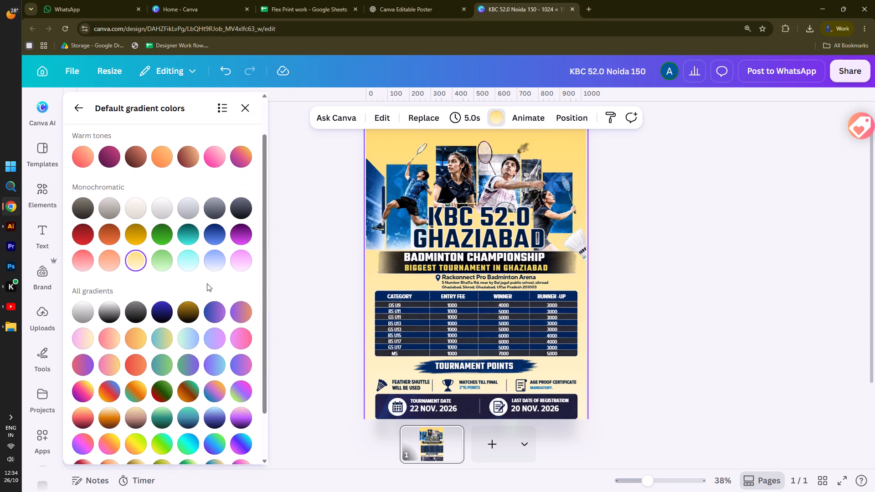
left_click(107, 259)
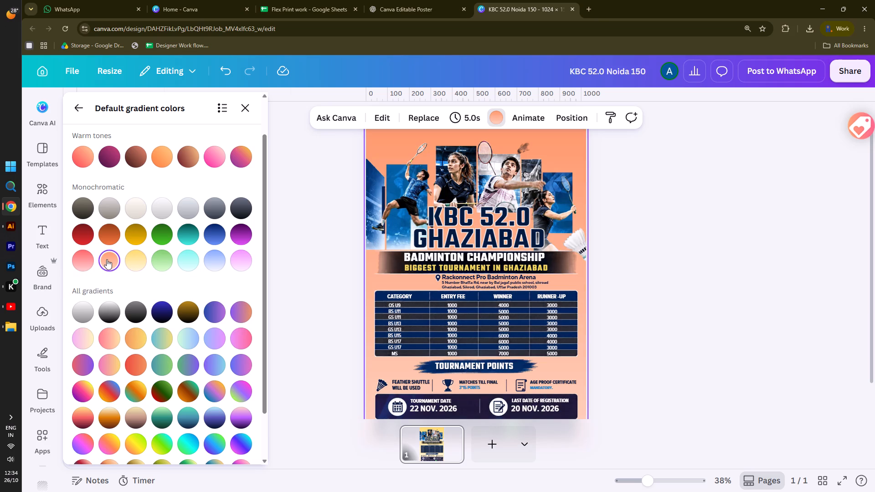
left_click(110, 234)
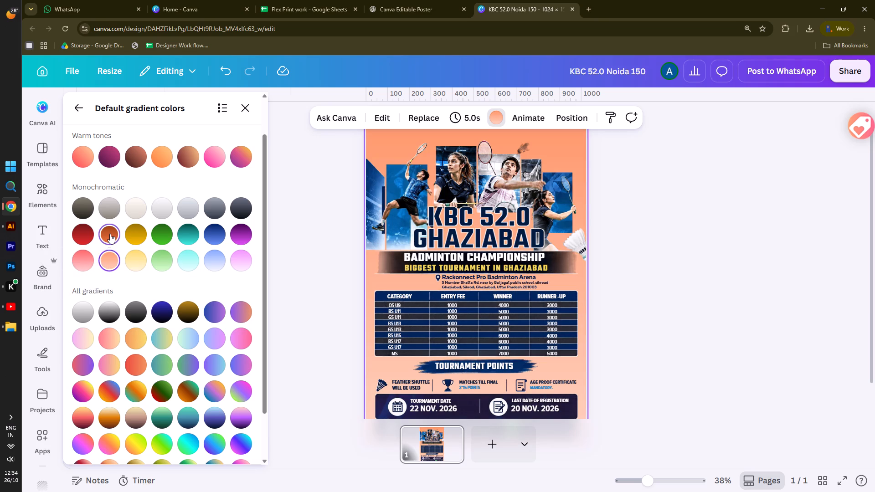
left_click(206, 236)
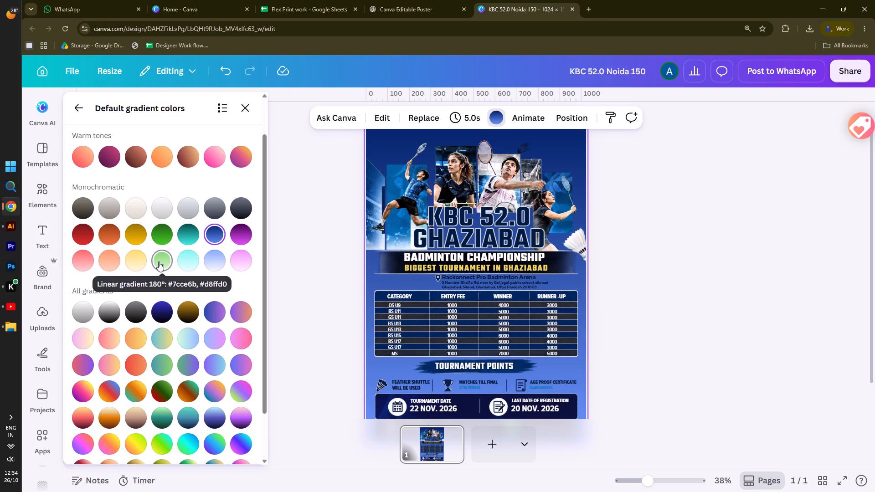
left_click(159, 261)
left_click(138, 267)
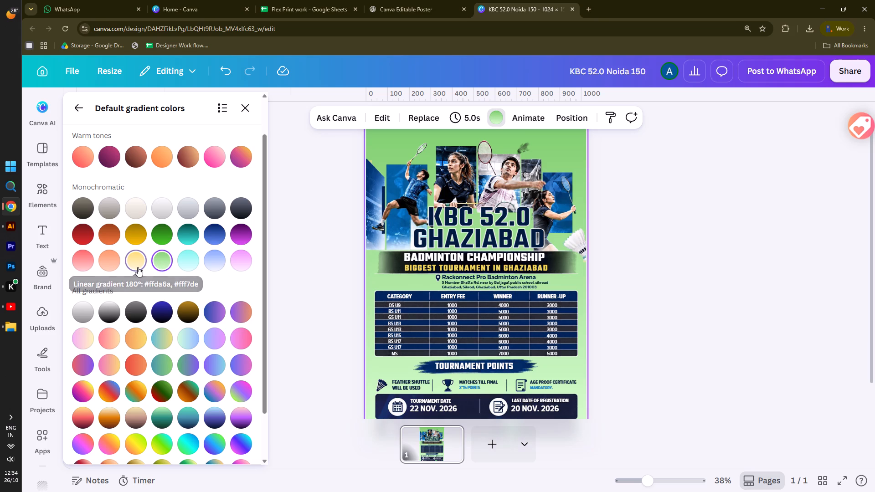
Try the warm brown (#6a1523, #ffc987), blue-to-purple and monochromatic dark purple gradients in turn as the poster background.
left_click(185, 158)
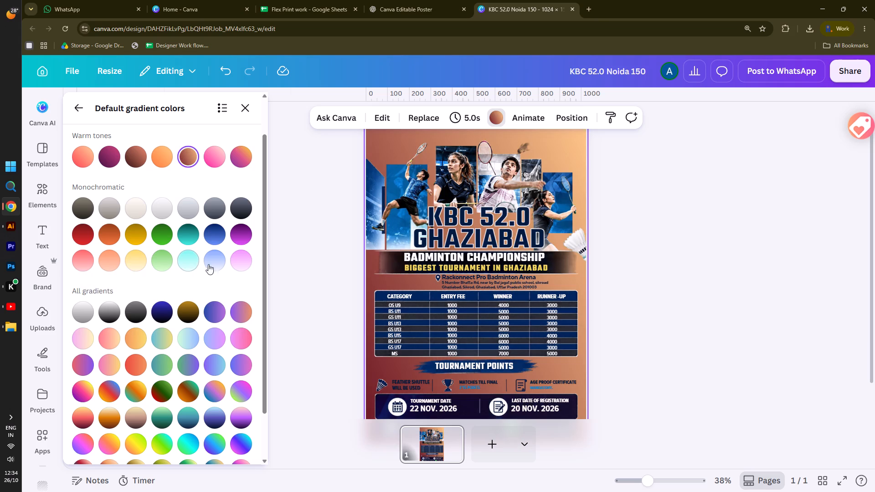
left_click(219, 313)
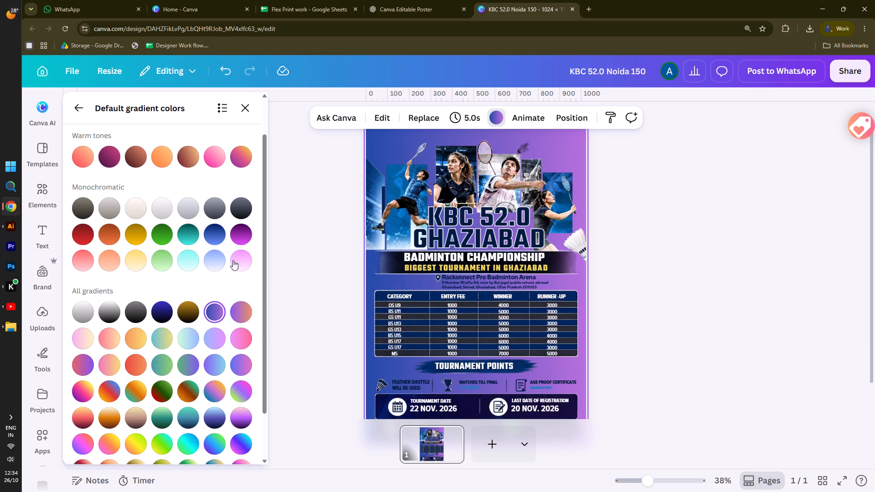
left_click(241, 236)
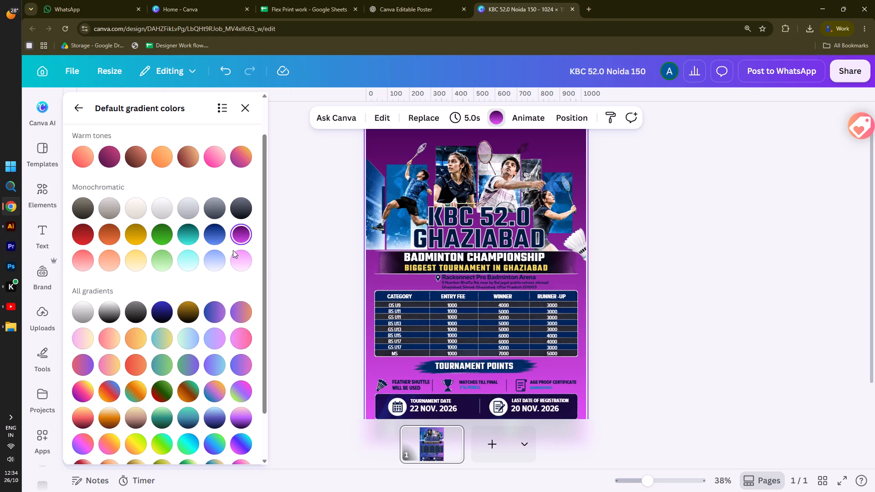
Apply the monochromatic pale pink gradient as the poster background and check the whole poster.
left_click(238, 259)
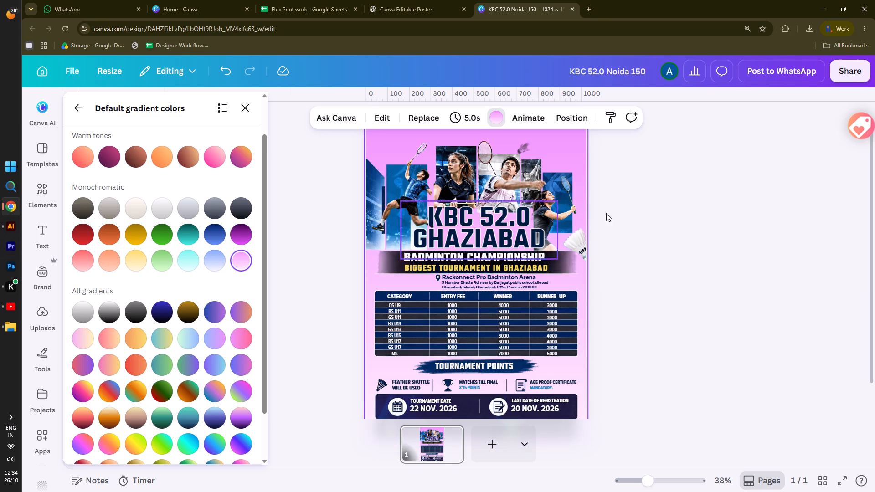
double_click(699, 201)
scroll(673, 216, "down", 1)
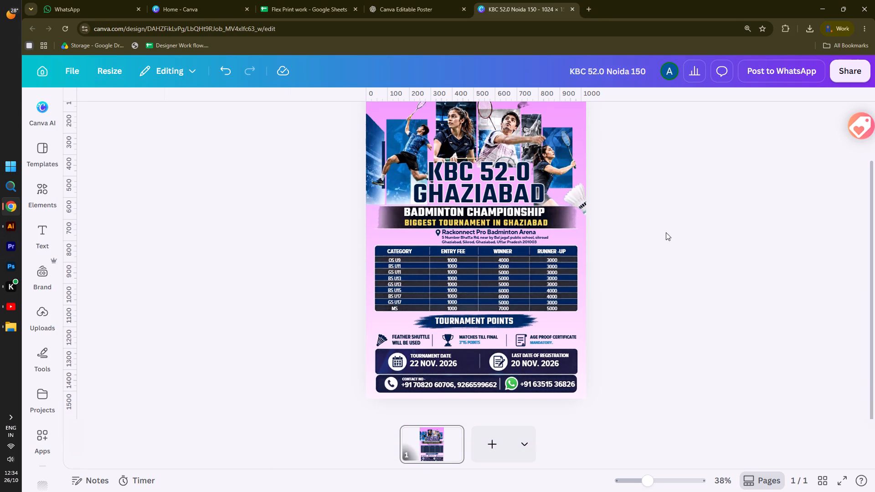
scroll(655, 252, "up", 1)
scroll(655, 252, "down", 1)
scroll(655, 252, "up", 1)
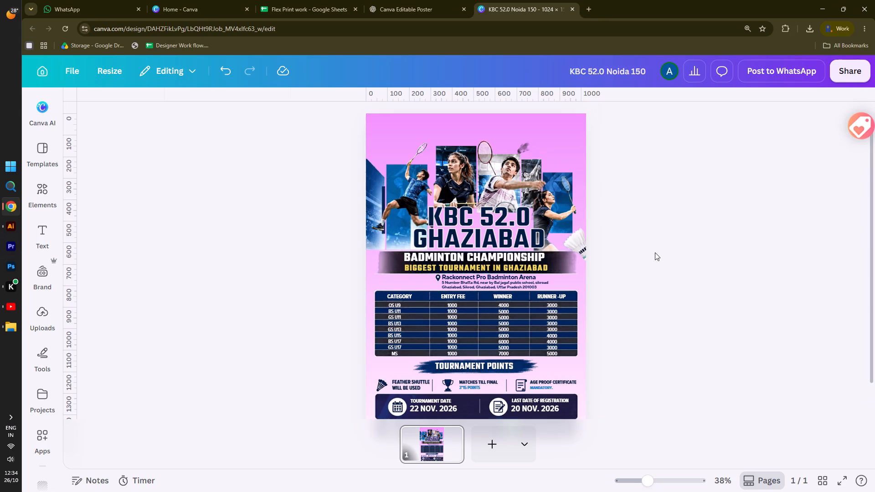
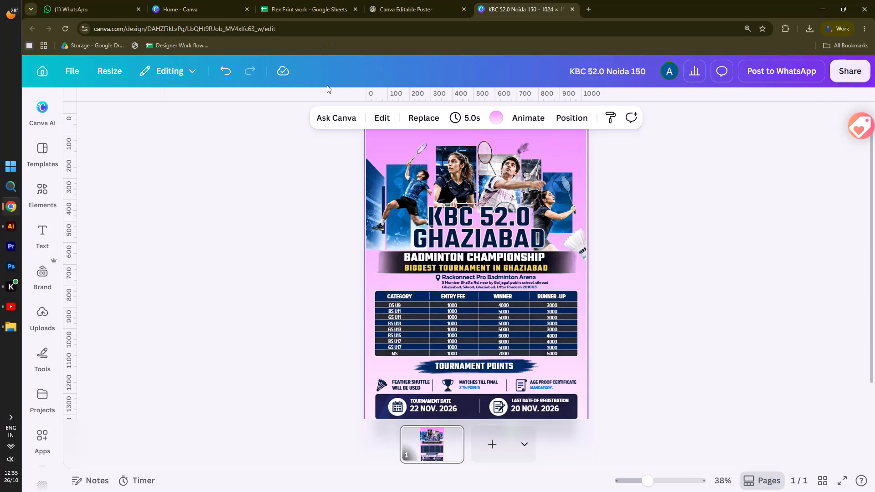
Undo the latest background gradient trials on the poster, back to the monochromatic pale yellow gradient.
left_click(495, 114)
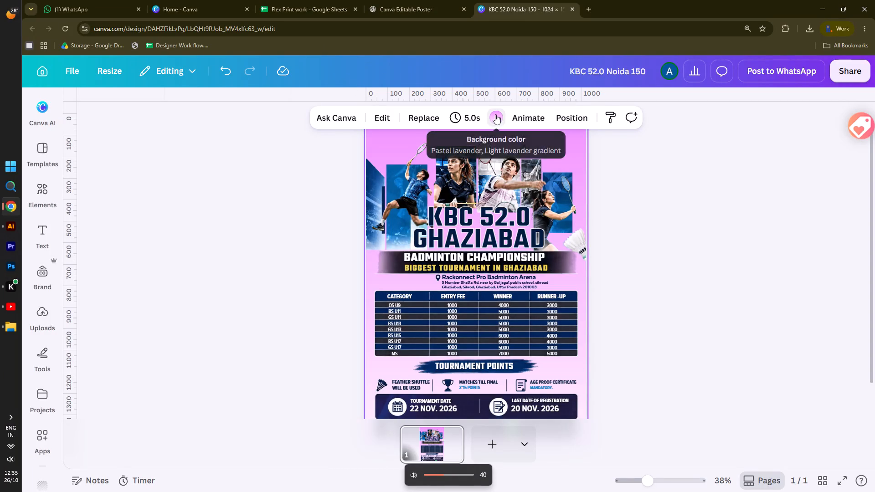
left_click(74, 196)
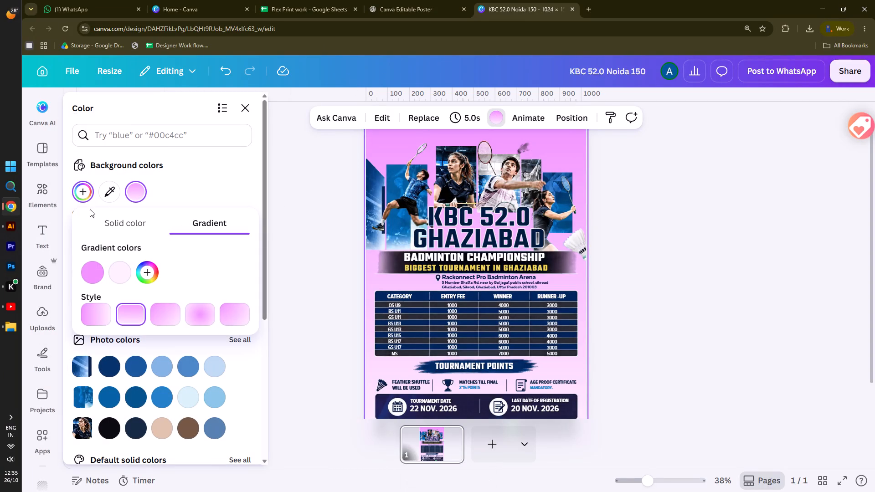
double_click(299, 196)
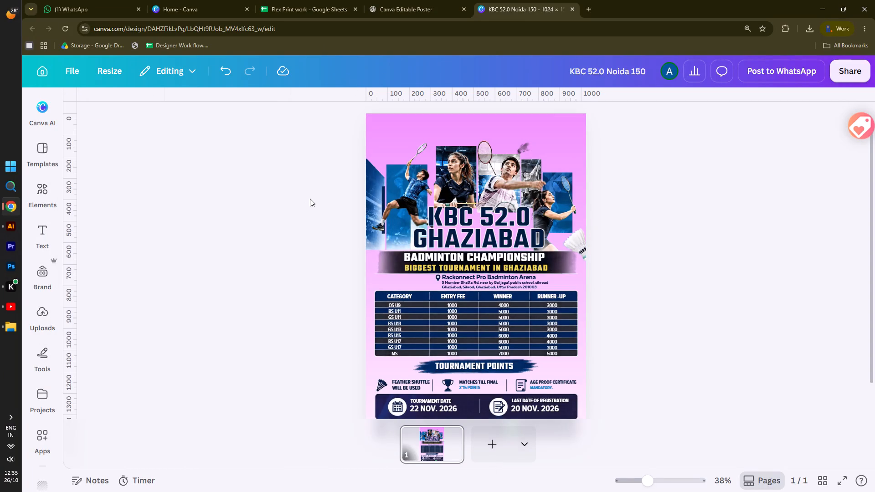
key("ctrl+z")
key("ctrl+z")
key("ctrl+z")
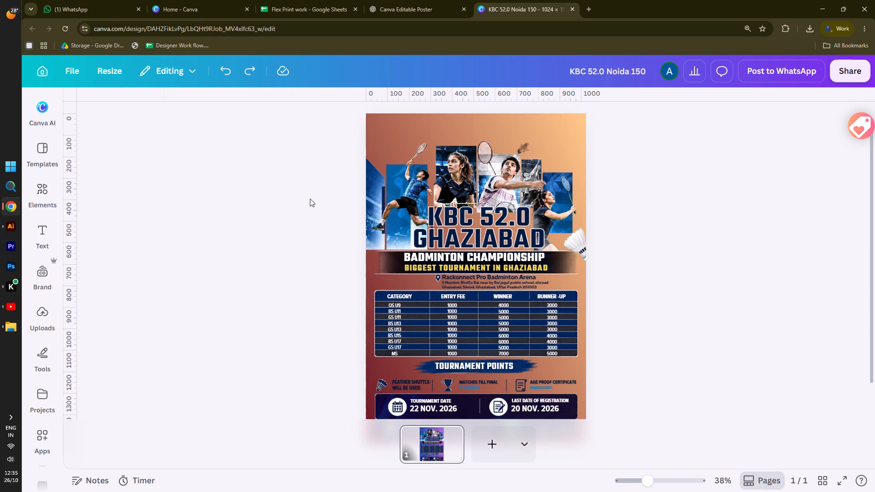
key("ctrl+z")
left_click(310, 199)
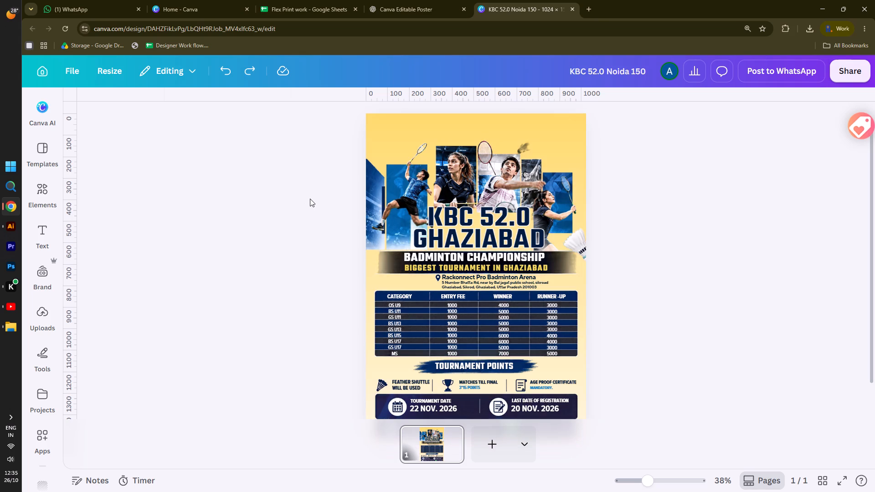
Find the white RACKONNECT logo with orange accents among the uploaded images and add it to the poster.
left_click(35, 323)
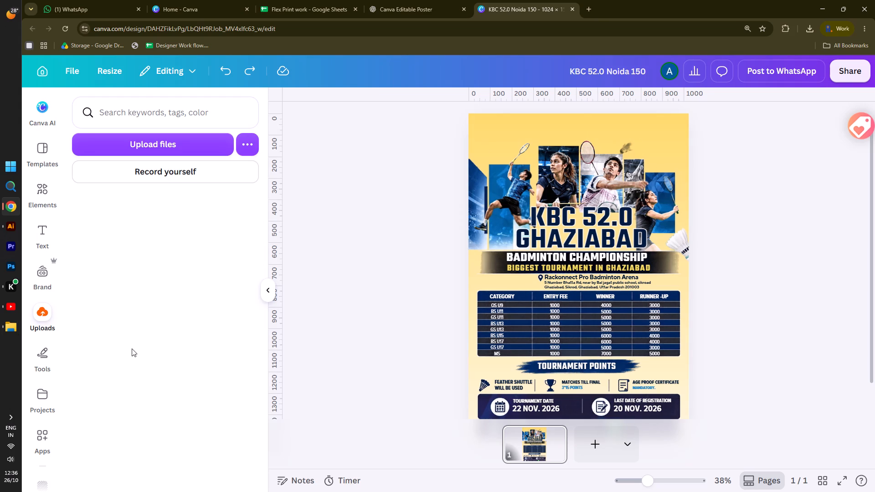
scroll(141, 347, "down", 9)
scroll(293, 333, "down", 11)
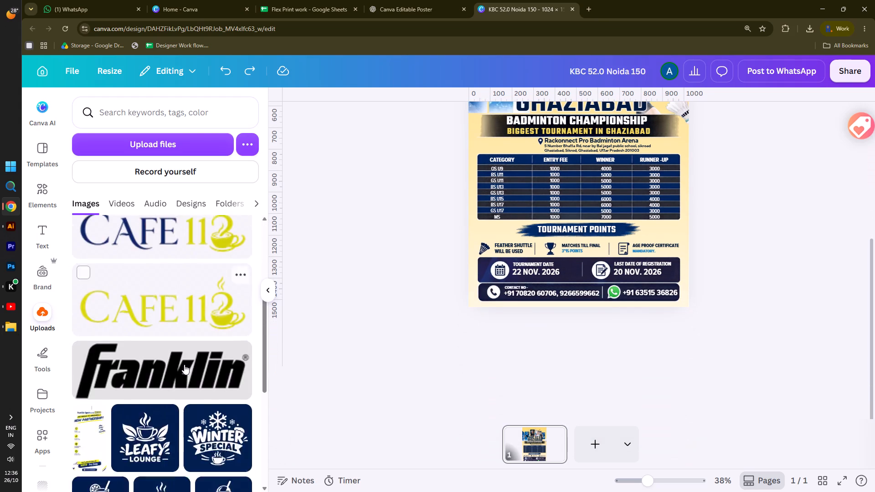
scroll(184, 364, "down", 12)
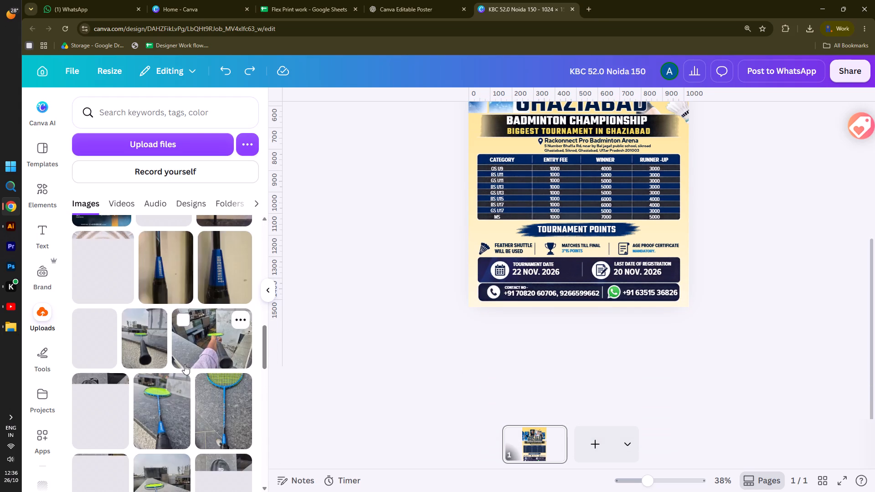
scroll(185, 364, "down", 14)
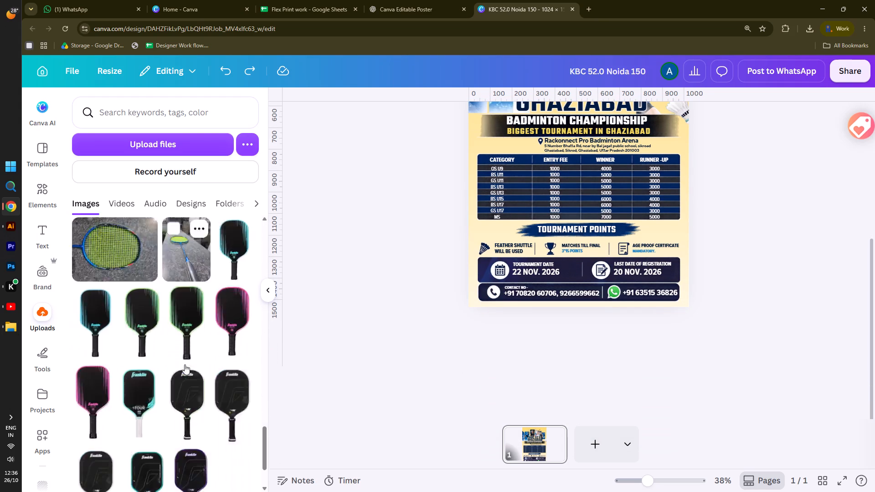
scroll(185, 364, "down", 14)
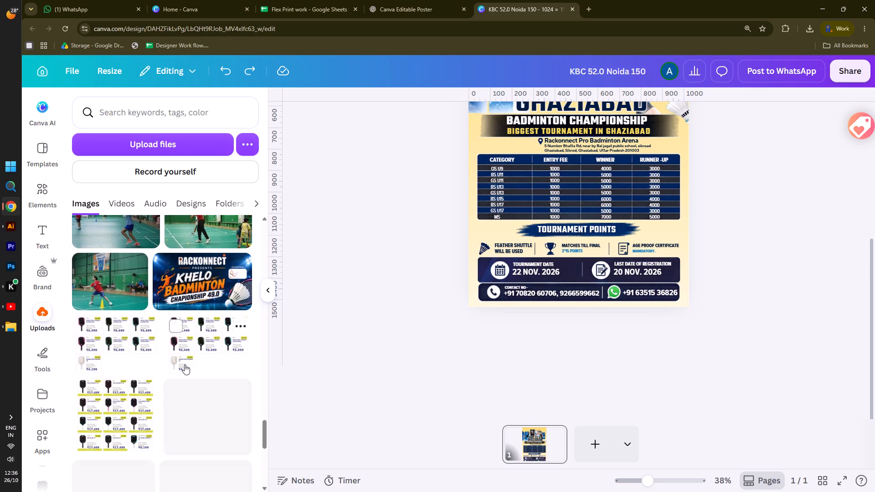
scroll(185, 364, "down", 18)
scroll(185, 364, "down", 3)
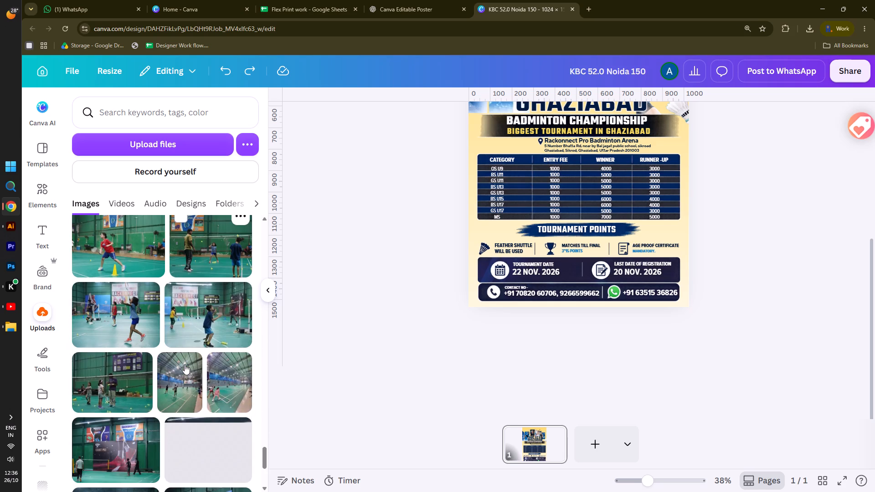
scroll(185, 364, "down", 14)
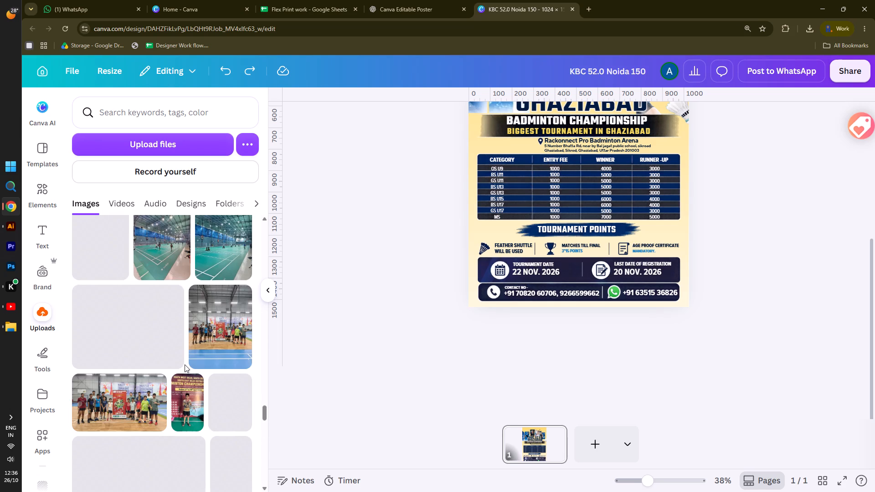
scroll(185, 364, "down", 3)
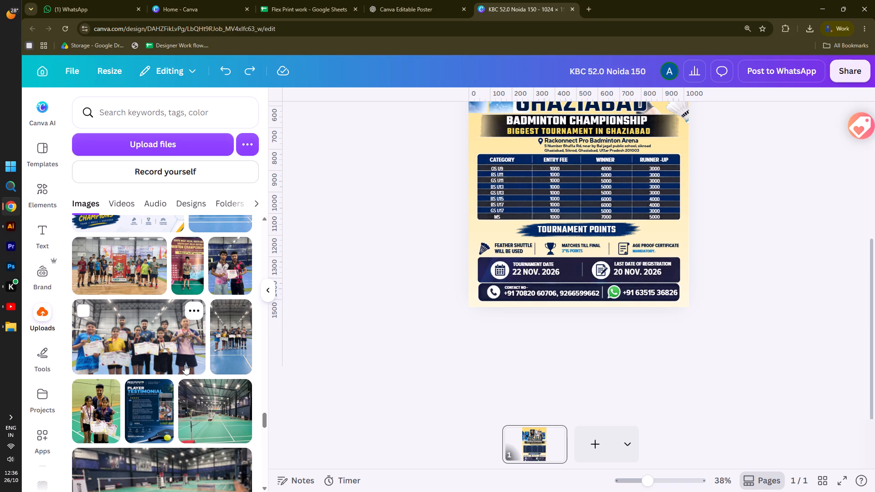
scroll(185, 364, "down", 1)
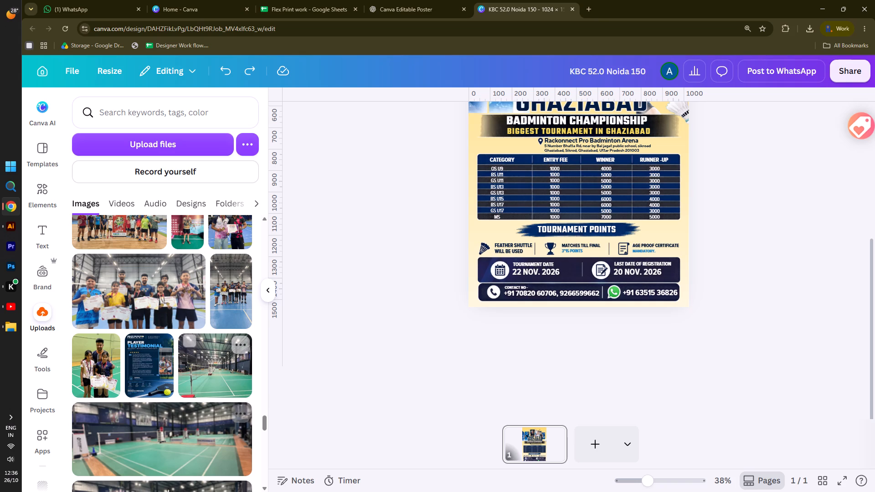
scroll(174, 375, "down", 20)
scroll(174, 375, "down", 4)
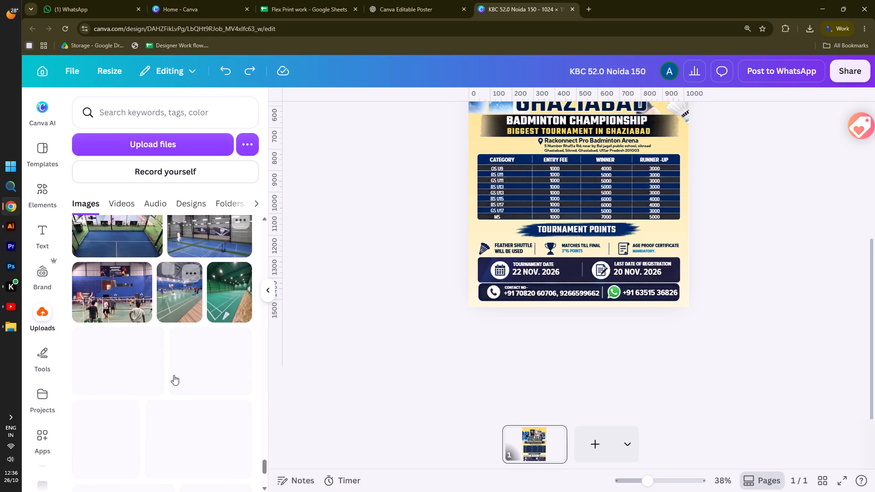
scroll(174, 375, "down", 13)
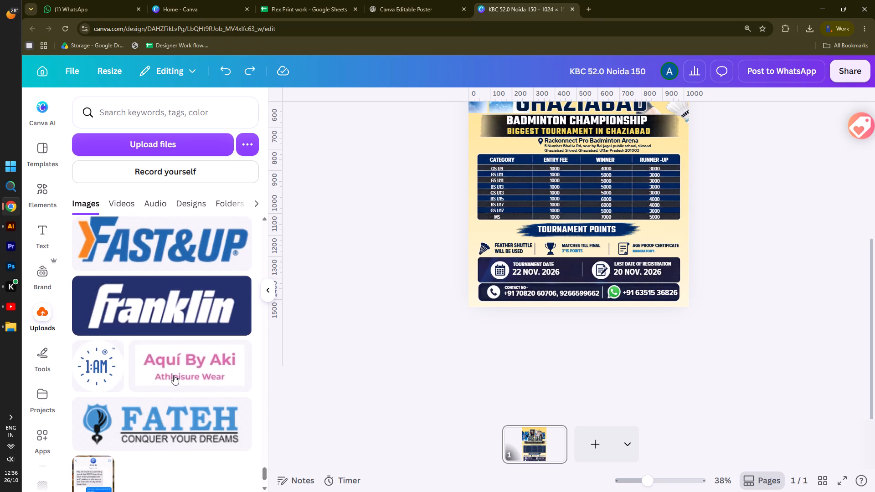
scroll(174, 375, "down", 9)
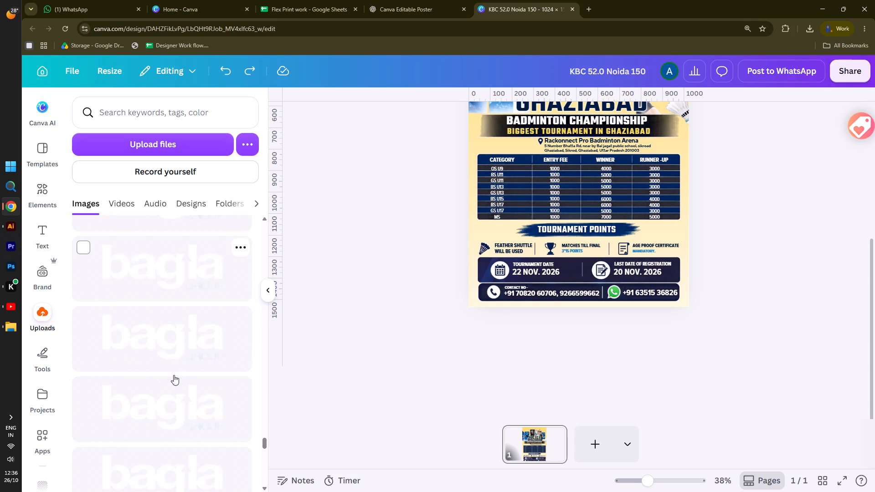
scroll(174, 375, "down", 19)
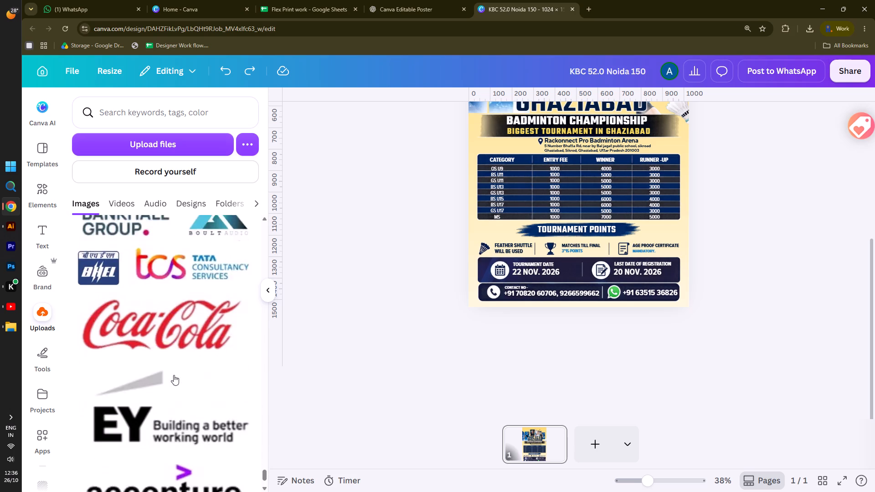
scroll(174, 375, "down", 12)
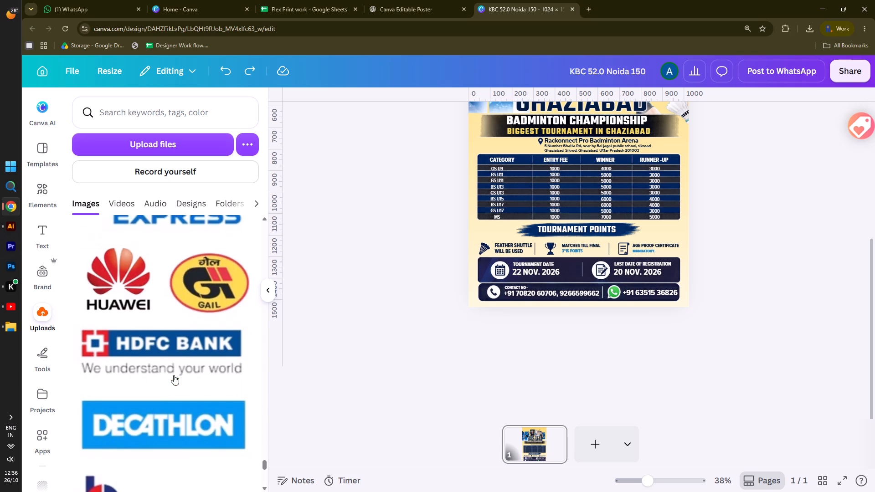
scroll(174, 375, "down", 14)
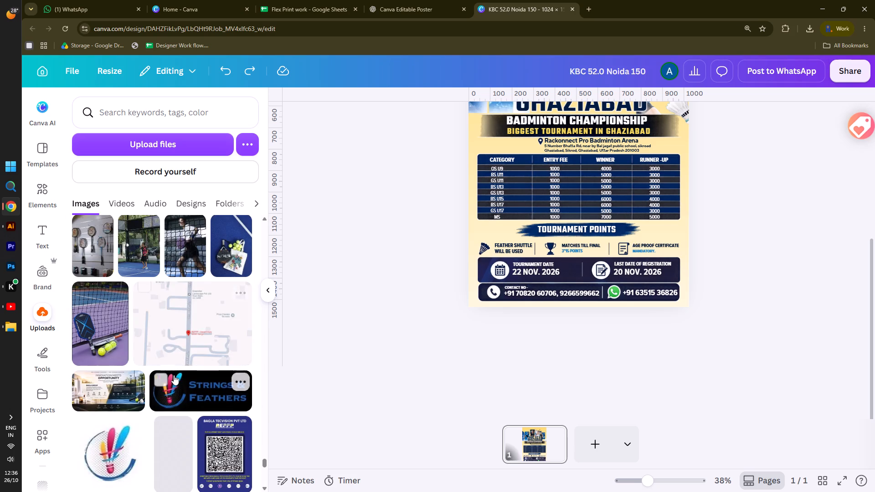
scroll(174, 375, "down", 19)
scroll(174, 375, "down", 2)
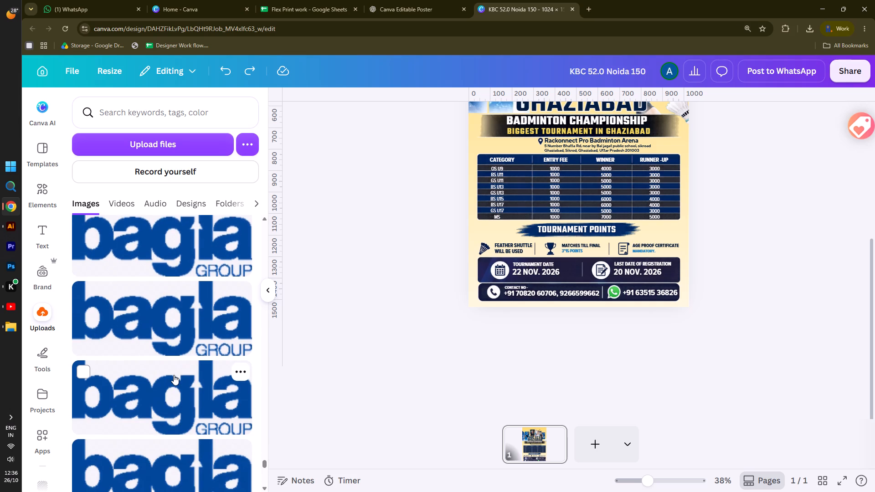
scroll(174, 375, "down", 13)
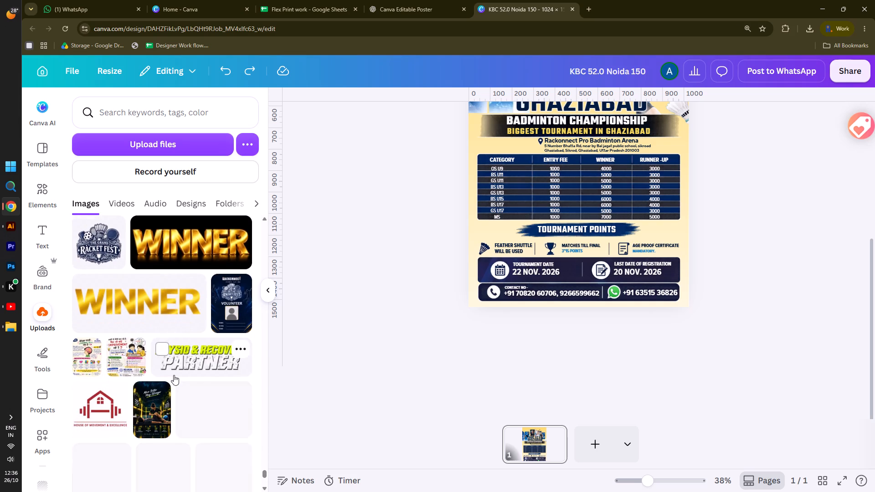
scroll(174, 375, "down", 7)
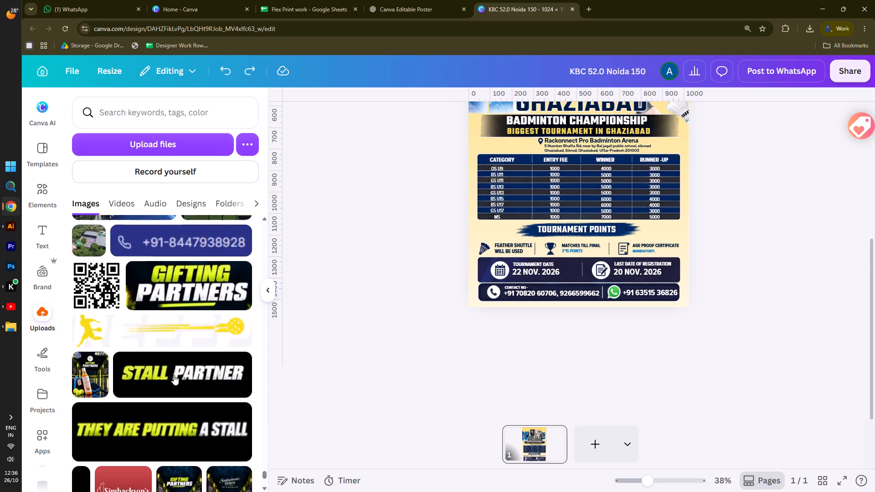
scroll(174, 375, "down", 10)
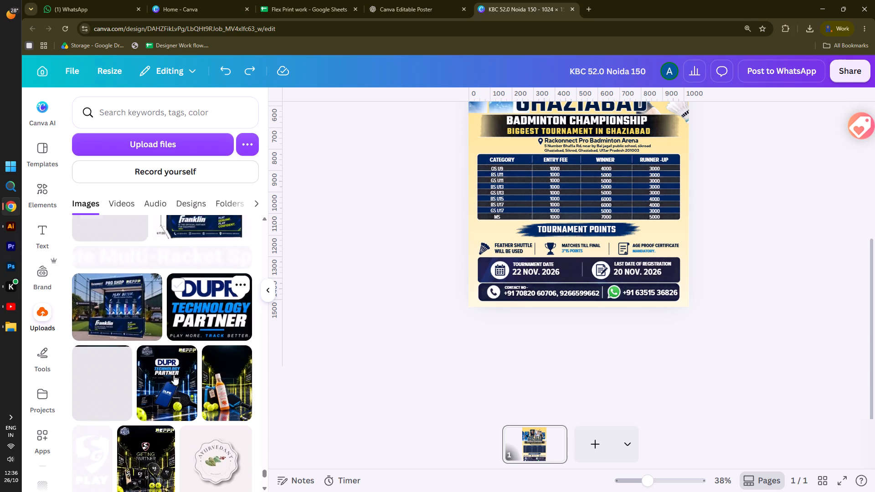
scroll(174, 375, "down", 14)
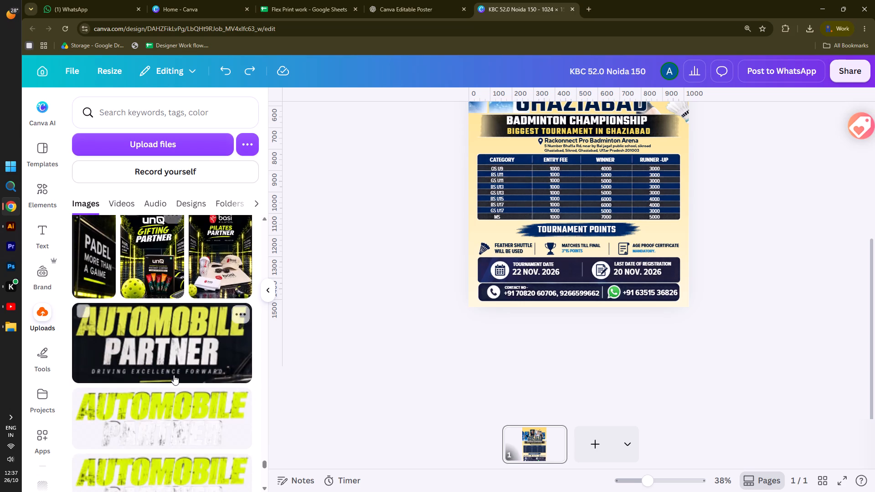
scroll(174, 375, "down", 9)
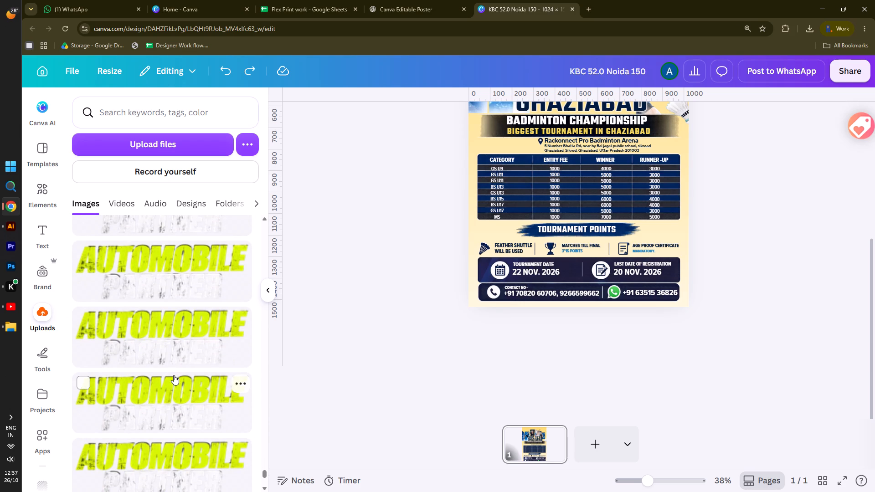
scroll(174, 375, "down", 8)
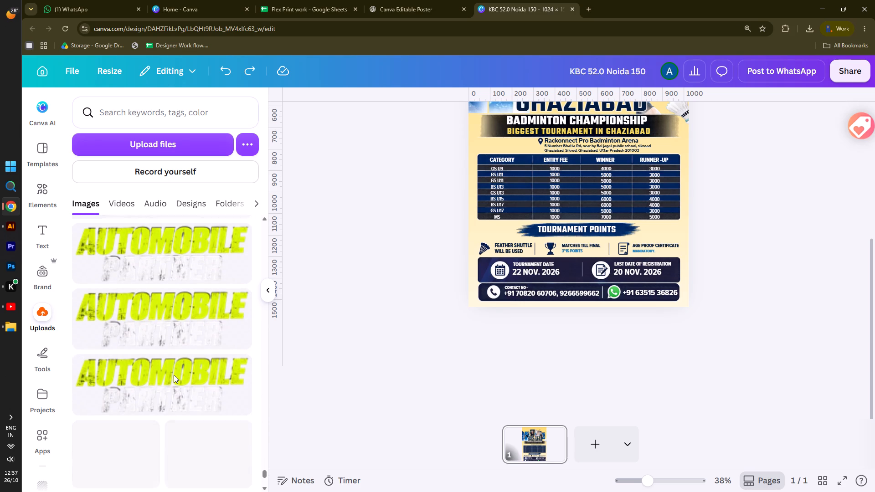
scroll(174, 375, "down", 4)
scroll(174, 375, "up", 3)
scroll(174, 375, "down", 3)
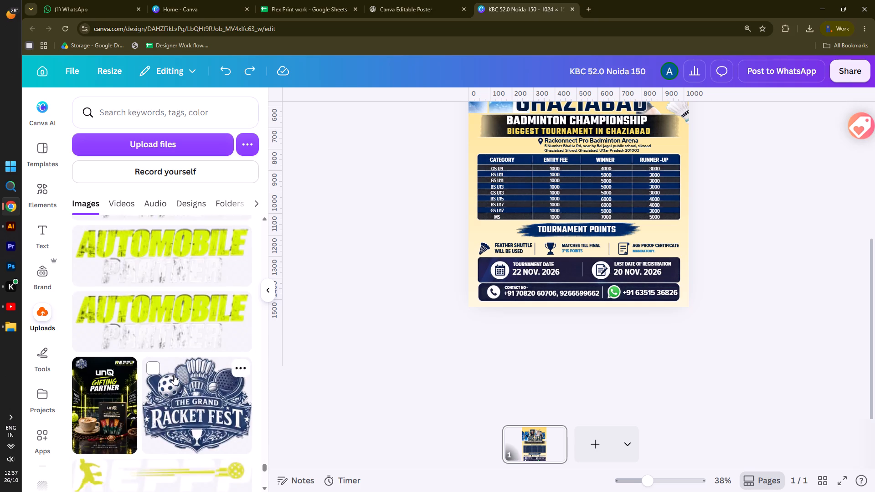
scroll(174, 375, "down", 13)
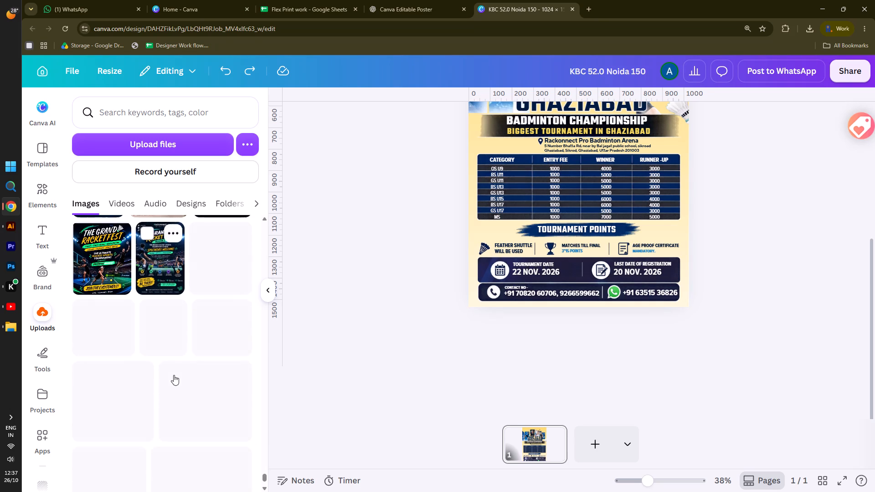
scroll(174, 375, "down", 8)
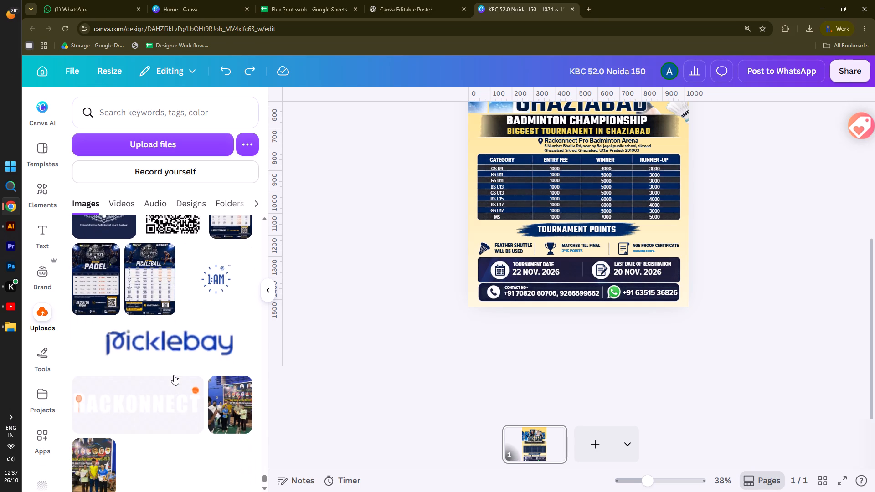
left_click(170, 396)
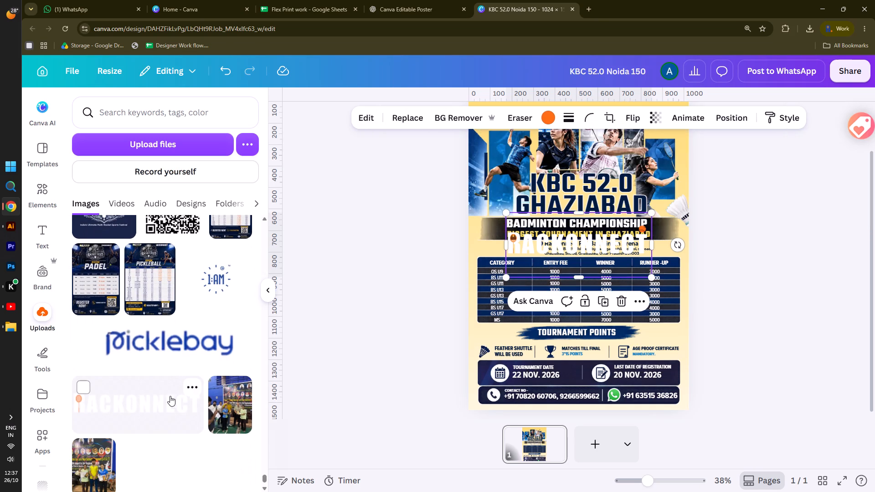
Find the blue RACKONNECT logo with orange accents among the uploaded images and add it to the poster.
scroll(193, 391, "down", 8)
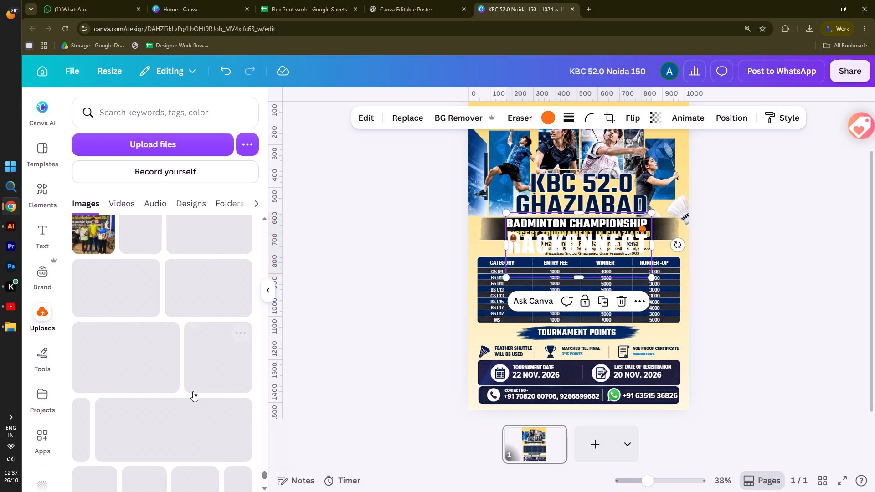
scroll(193, 391, "down", 8)
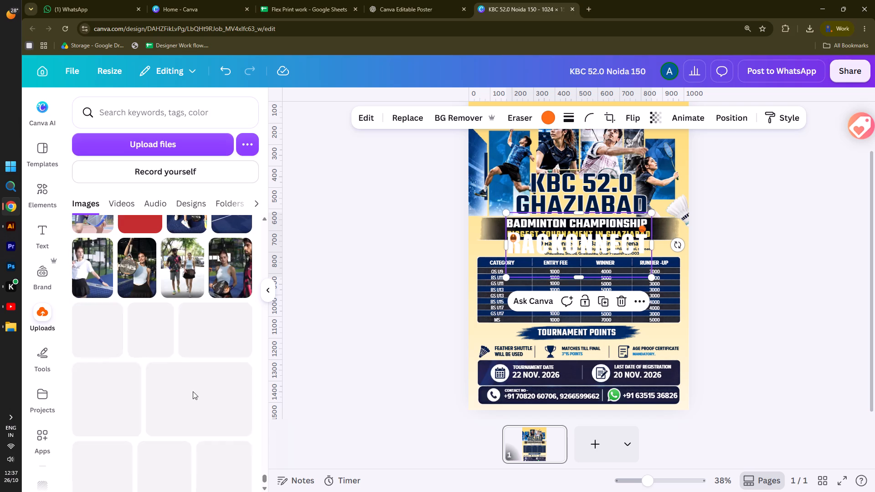
scroll(193, 391, "down", 4)
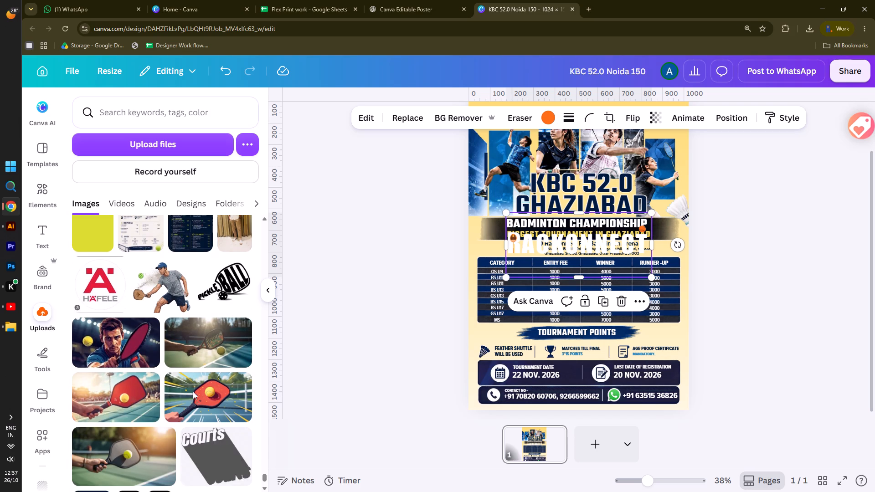
scroll(193, 391, "down", 12)
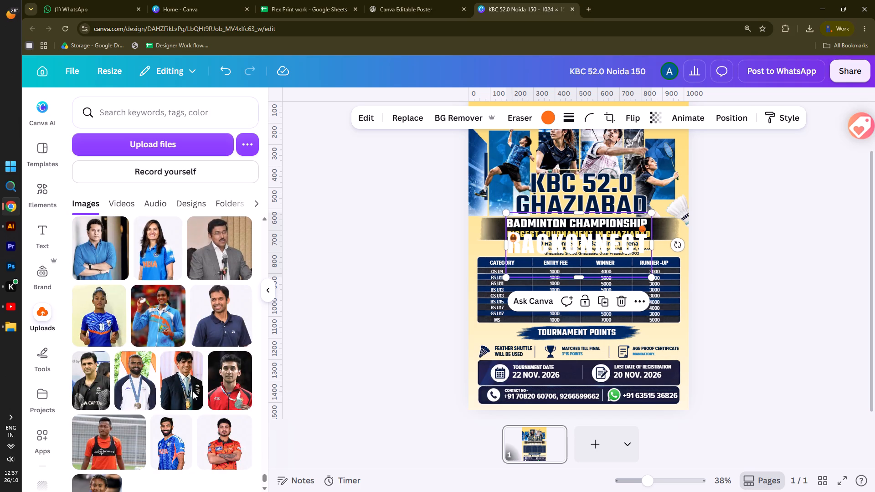
scroll(193, 391, "down", 19)
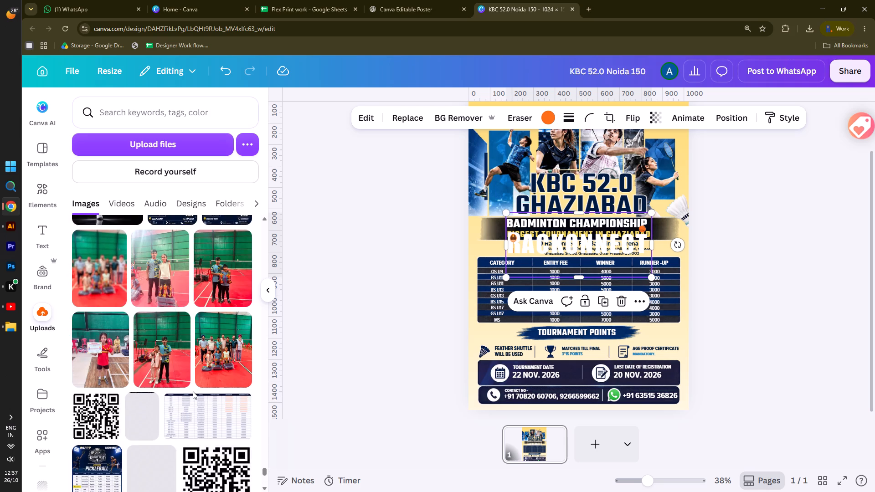
scroll(193, 391, "down", 13)
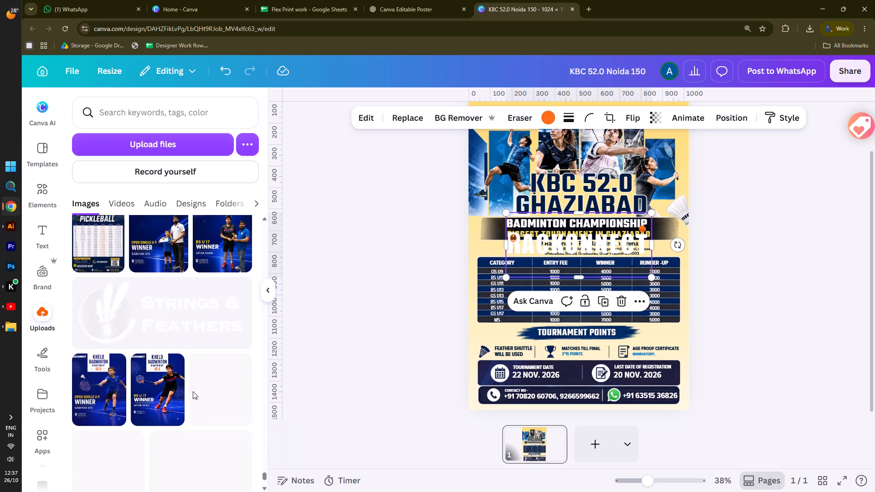
scroll(193, 391, "down", 6)
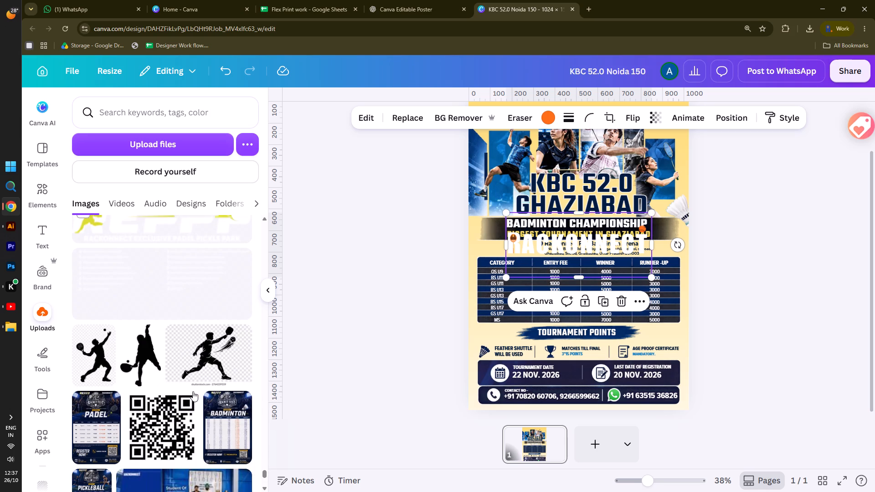
scroll(193, 391, "down", 11)
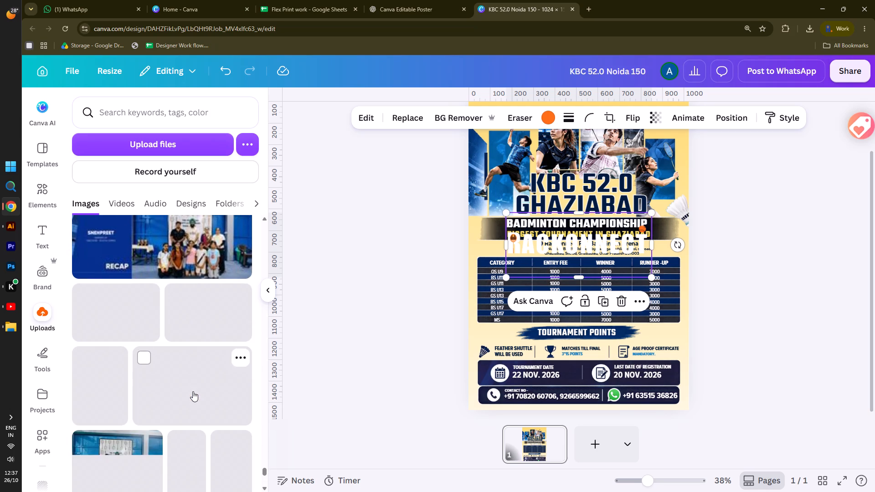
scroll(193, 391, "down", 7)
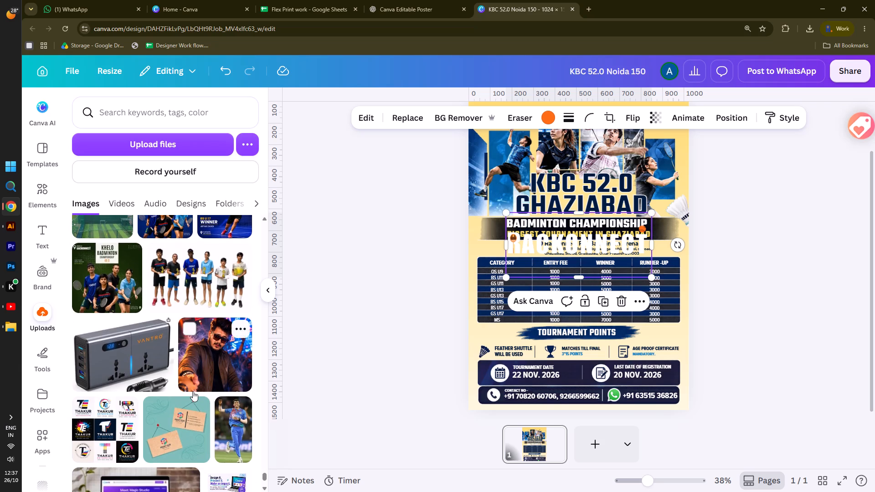
scroll(193, 391, "down", 4)
scroll(193, 391, "up", 1)
scroll(193, 391, "down", 8)
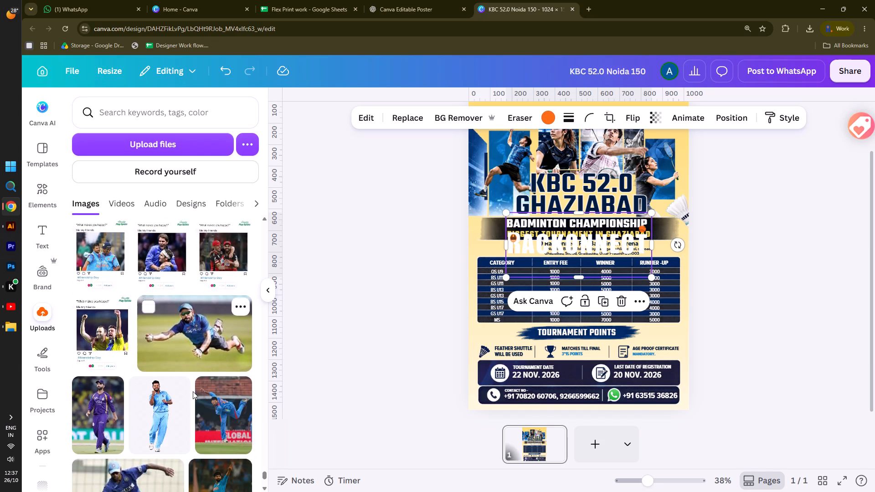
scroll(193, 391, "down", 10)
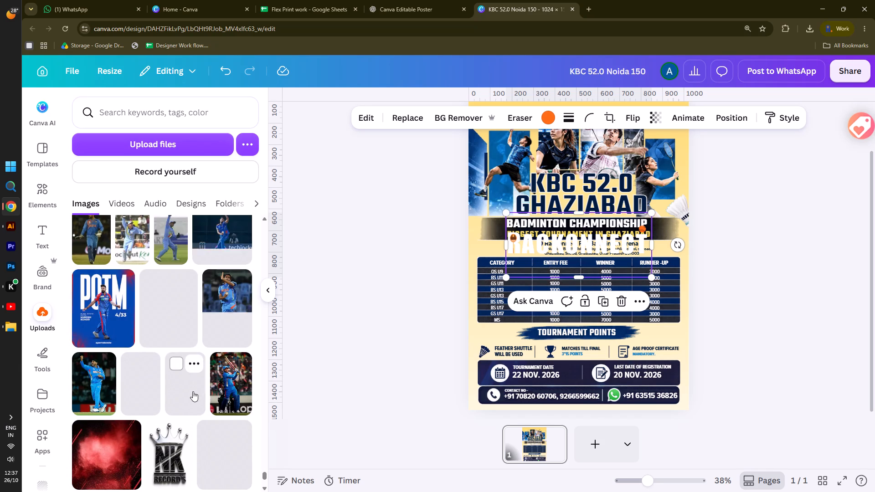
scroll(193, 391, "down", 12)
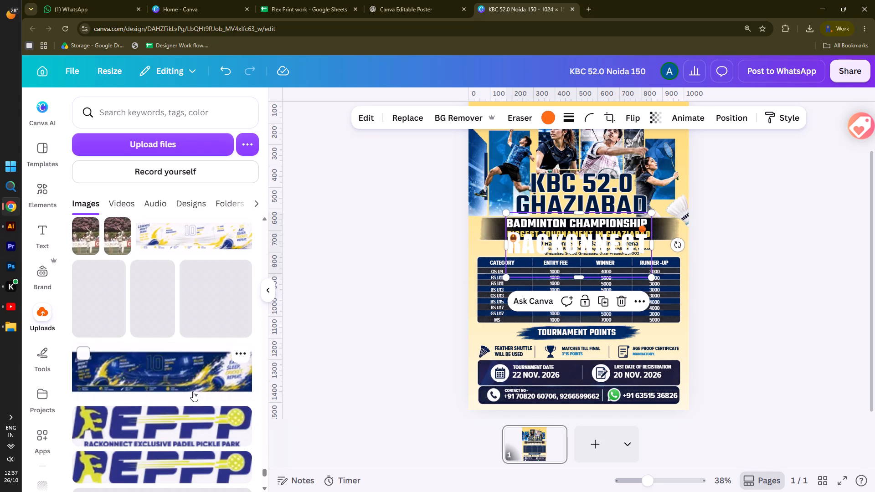
scroll(193, 391, "down", 7)
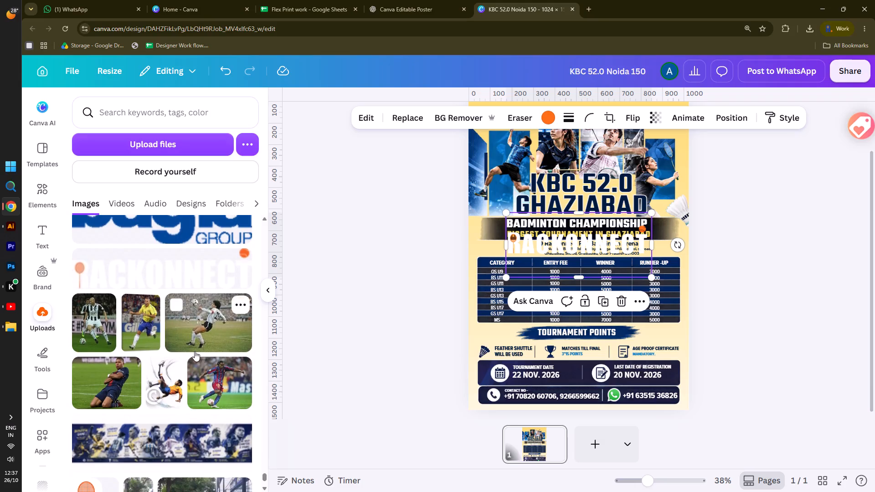
scroll(195, 351, "down", 8)
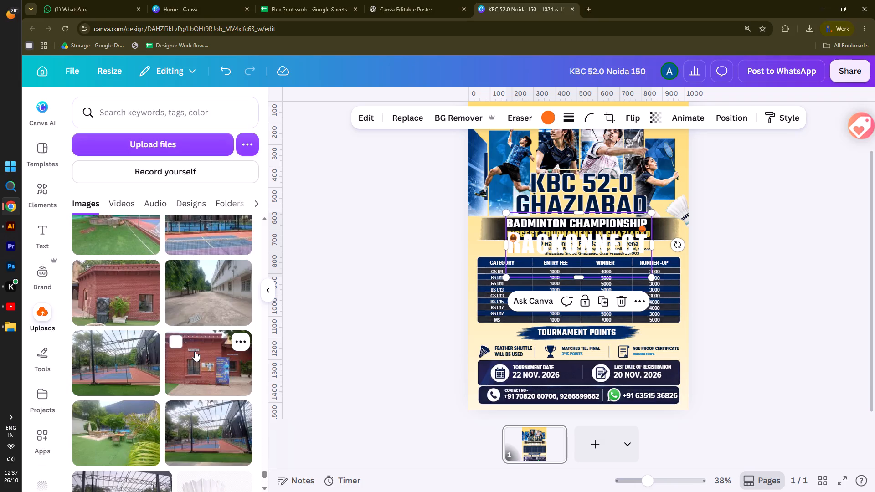
scroll(195, 351, "down", 7)
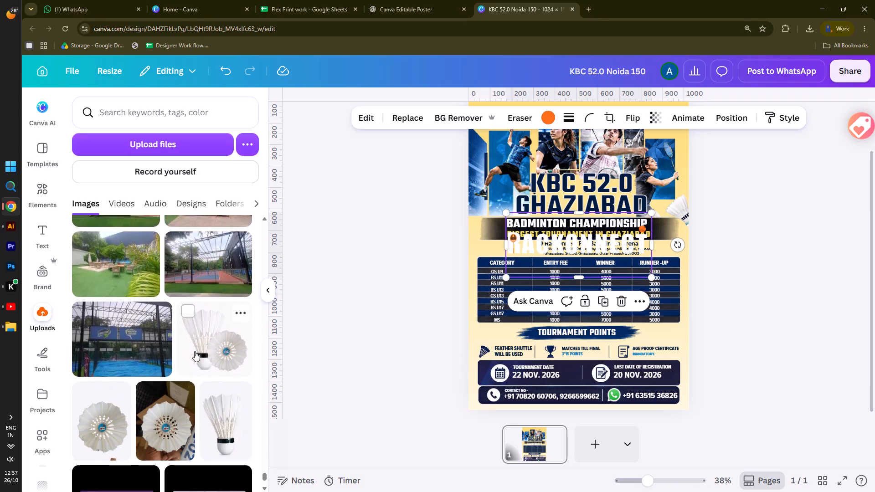
scroll(195, 351, "down", 3)
scroll(195, 351, "up", 1)
scroll(195, 351, "down", 4)
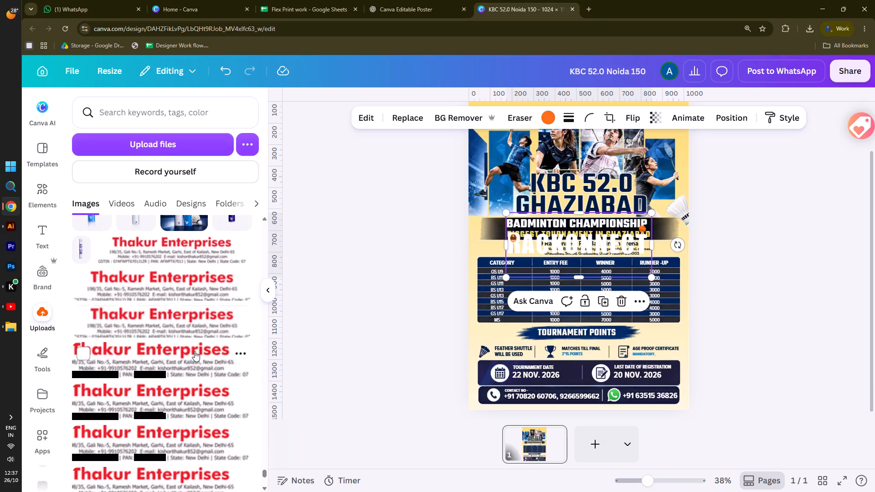
scroll(195, 351, "down", 4)
scroll(195, 351, "up", 1)
scroll(195, 351, "down", 8)
scroll(195, 351, "up", 1)
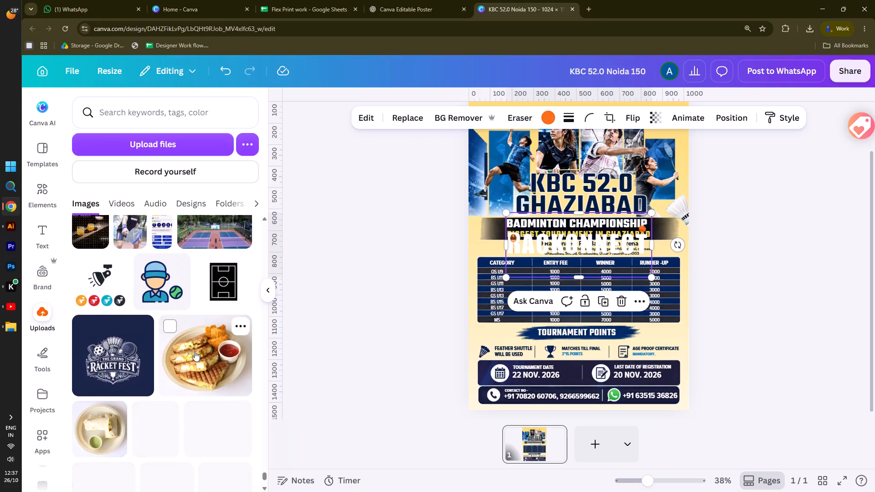
scroll(195, 351, "down", 8)
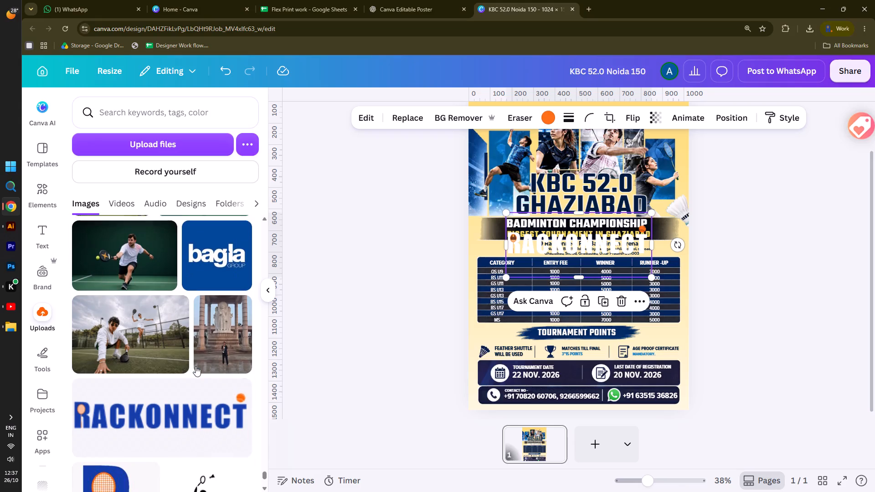
left_click(190, 407)
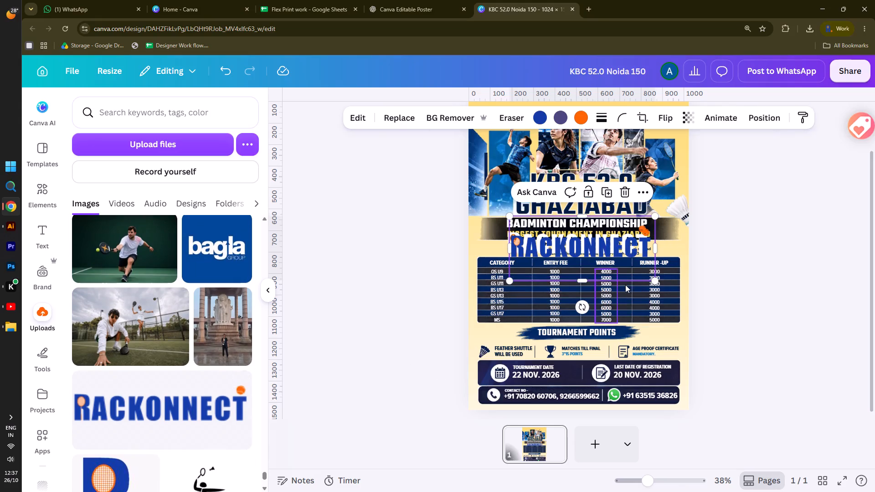
Move the blue RACKONNECT logo aside and delete the white RACKONNECT logo from the poster.
left_click_drag(623, 251, 640, 265)
left_click(511, 240)
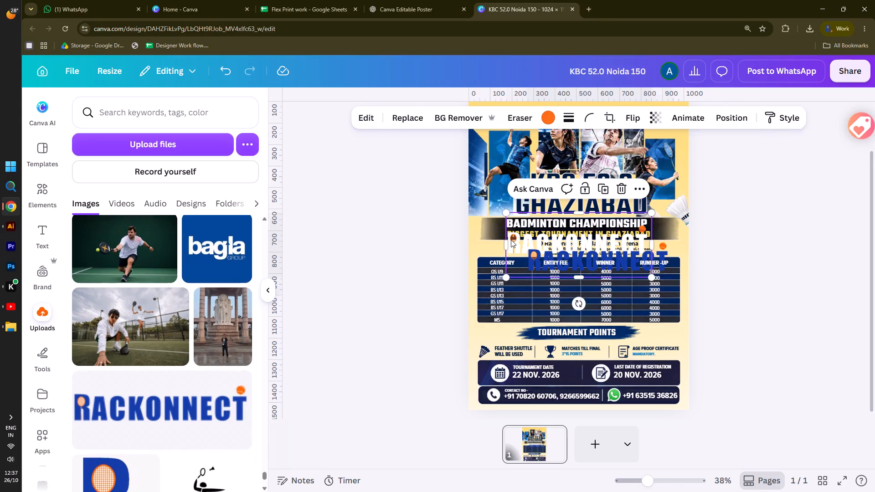
key("Delete")
Move the blue RACKONNECT logo to the poster's top edge, scale it down and centre it above the players.
left_click_drag(615, 259, 614, 182)
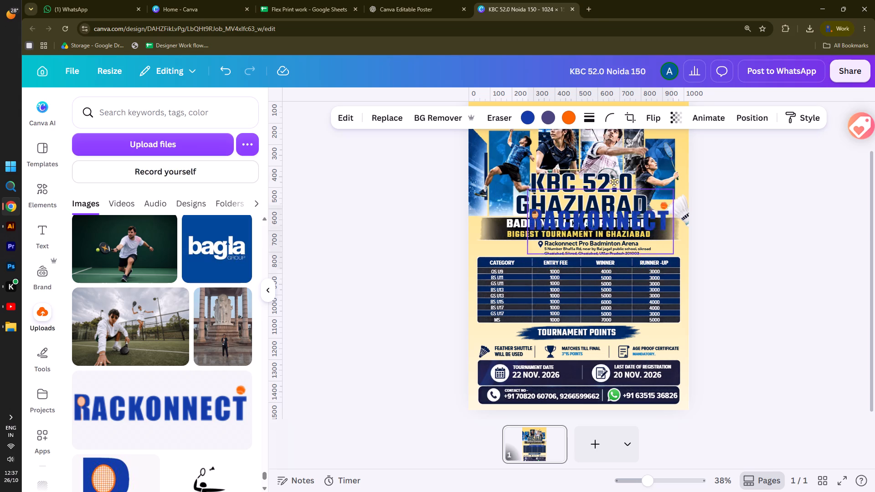
left_click_drag(614, 182, 609, 141)
scroll(612, 159, "up", 7)
left_click_drag(602, 195, 596, 134)
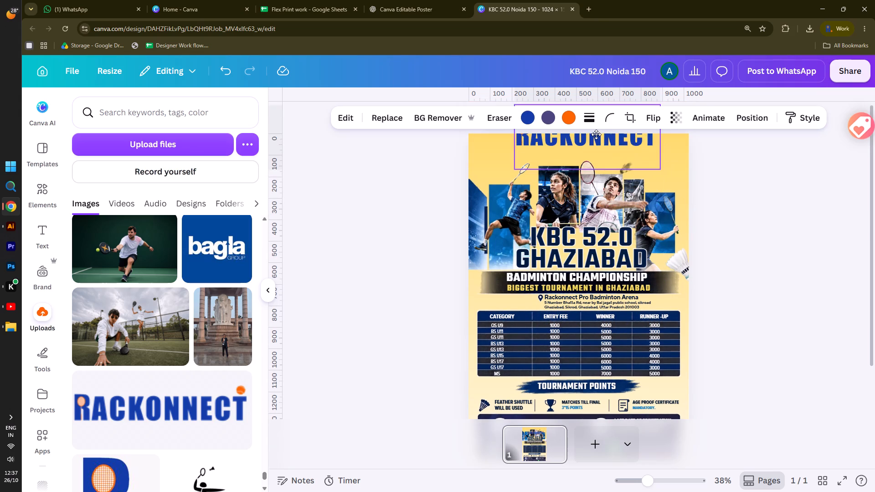
left_click_drag(596, 134, 591, 149)
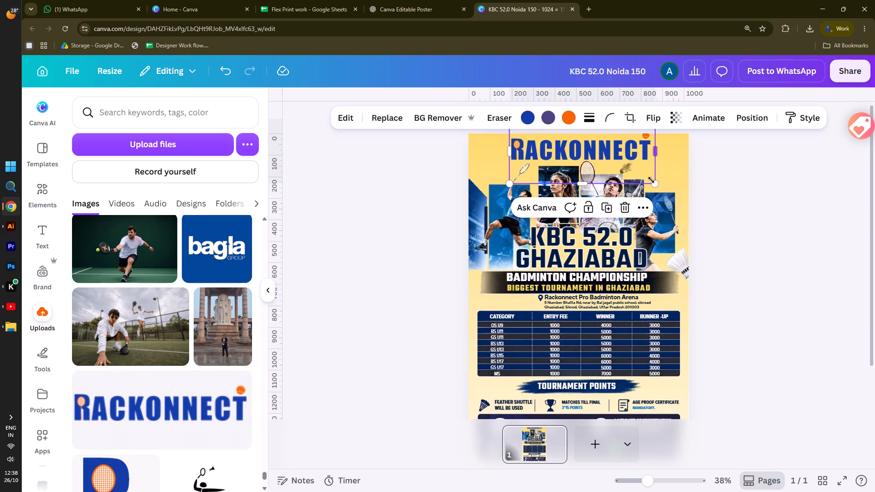
left_click_drag(652, 181, 618, 166)
left_click_drag(563, 145, 576, 150)
left_click(750, 184)
scroll(723, 225, "down", 2, "ctrl")
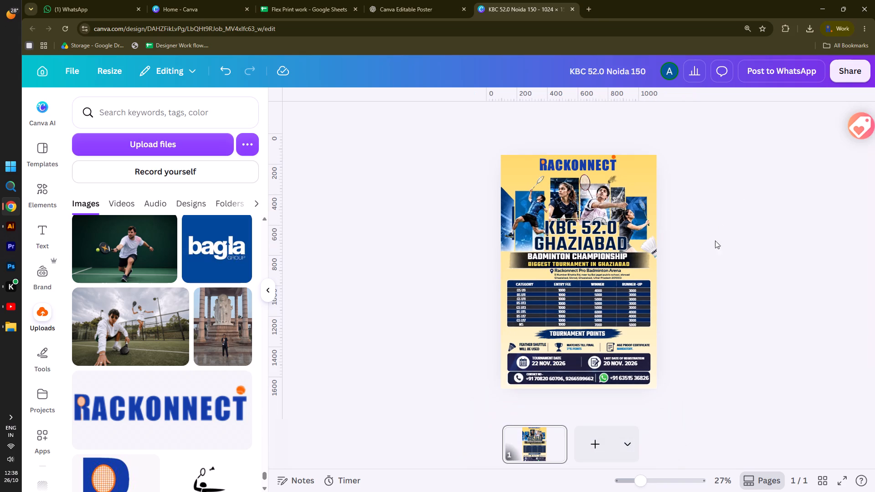
scroll(705, 277, "up", 1)
scroll(687, 314, "up", 1, "ctrl")
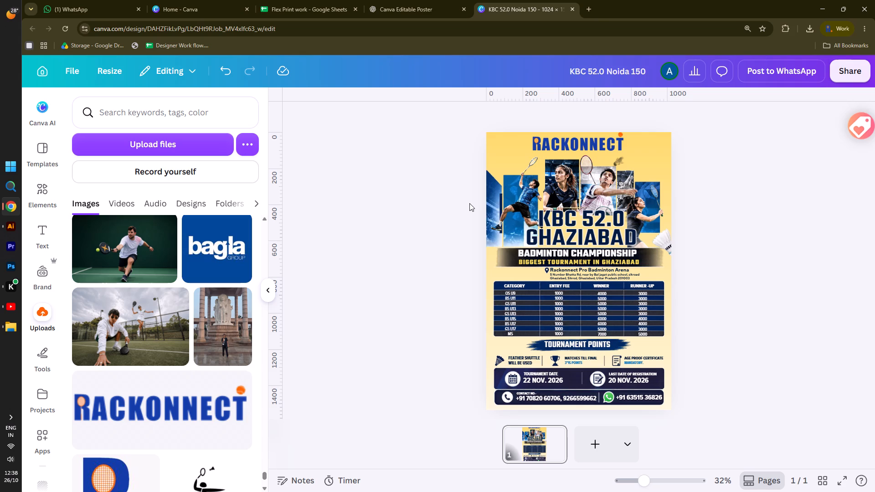
Try Noto Serif Ethiopic Condensed, Anton, Arimo, Canva Sans, Roboto and Roboto Bold on the KBC 52.0 GHAZIABAD title, ending with Garet.
left_click(557, 215)
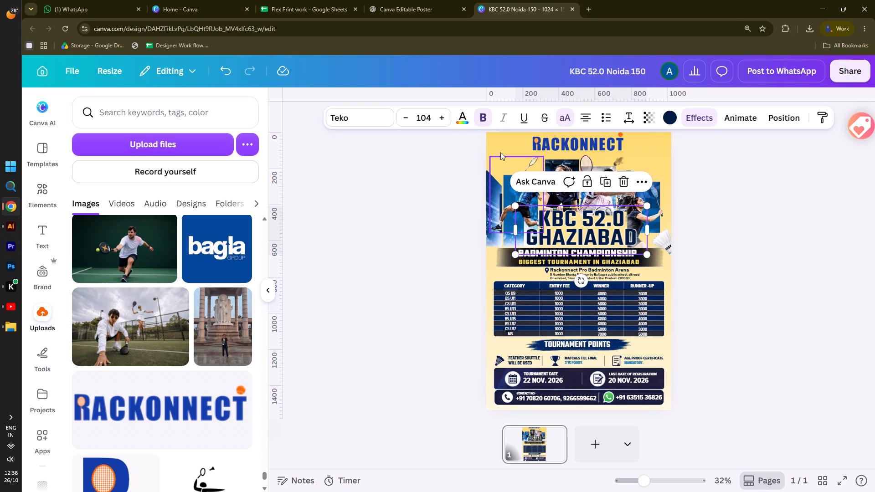
left_click(367, 124)
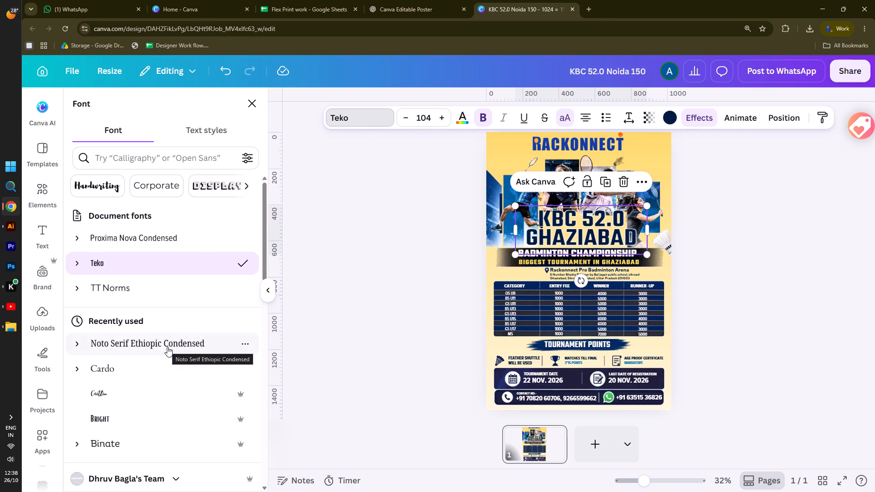
left_click(167, 347)
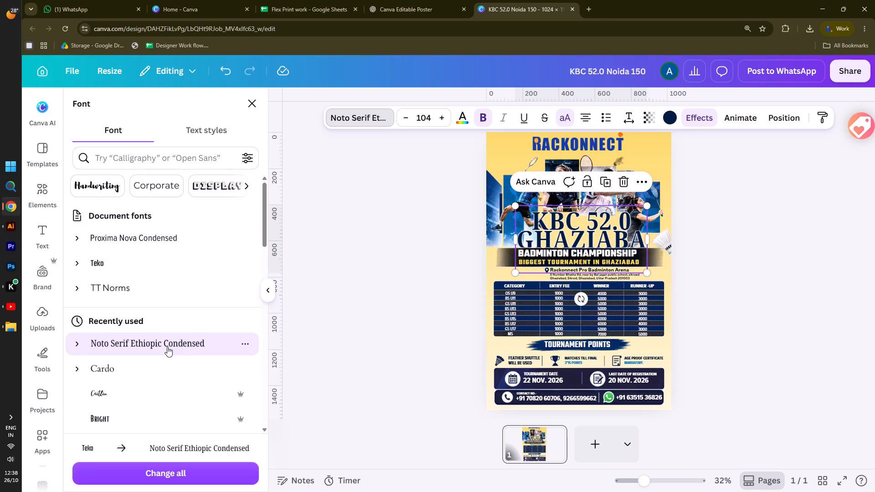
scroll(167, 347, "down", 3)
left_click(129, 363)
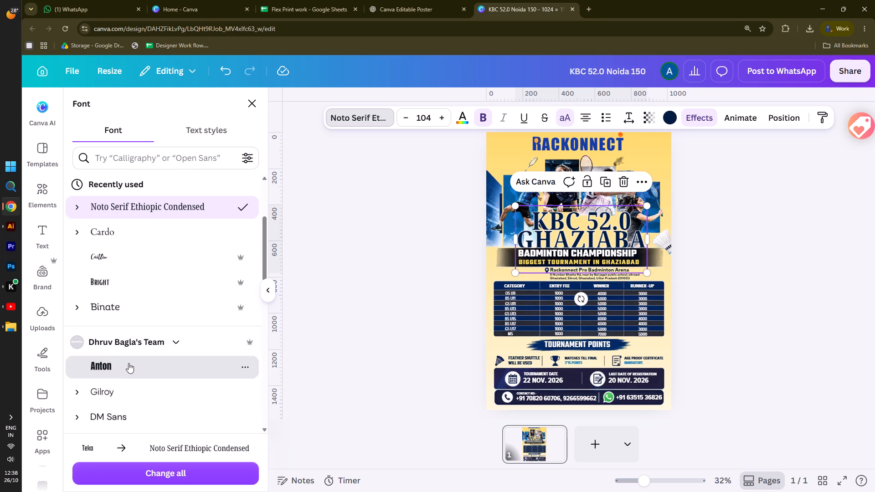
scroll(129, 363, "down", 3)
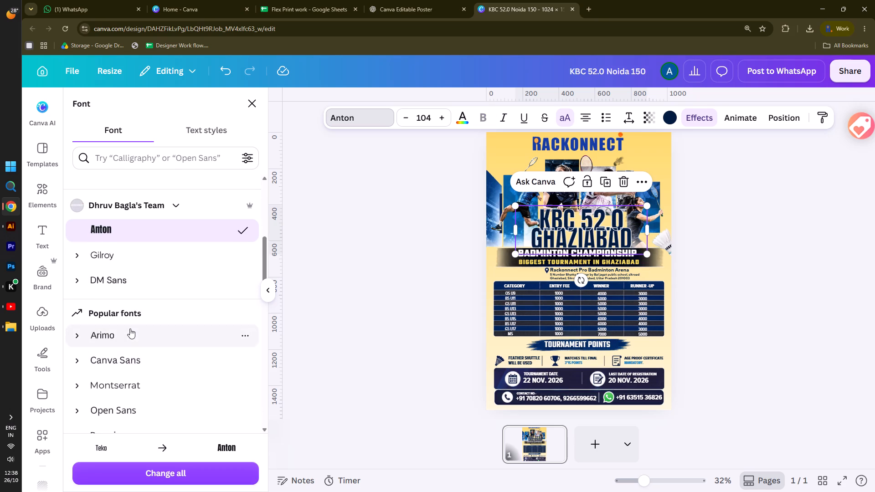
left_click(130, 328)
left_click(136, 358)
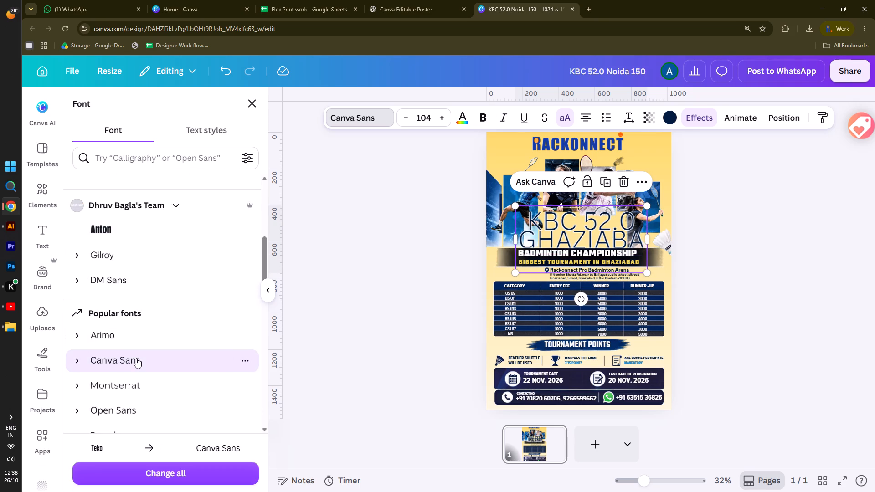
scroll(136, 358, "down", 5)
left_click(135, 366)
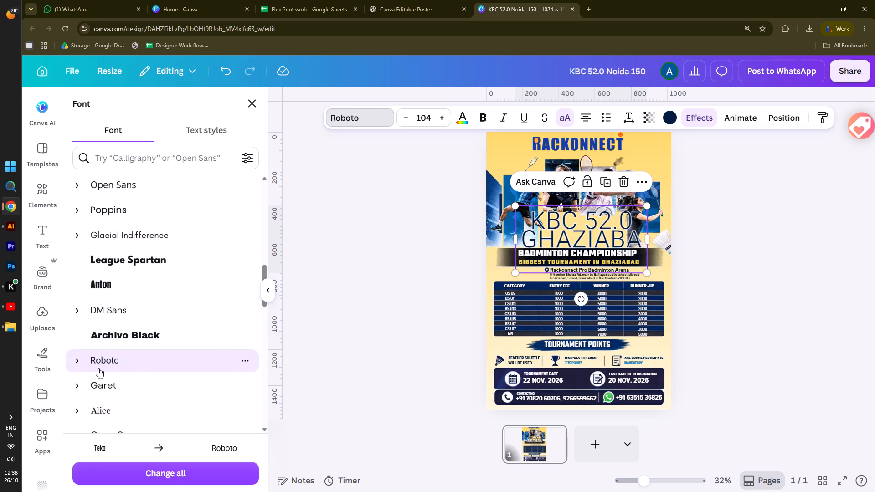
left_click(81, 360)
left_click(127, 414)
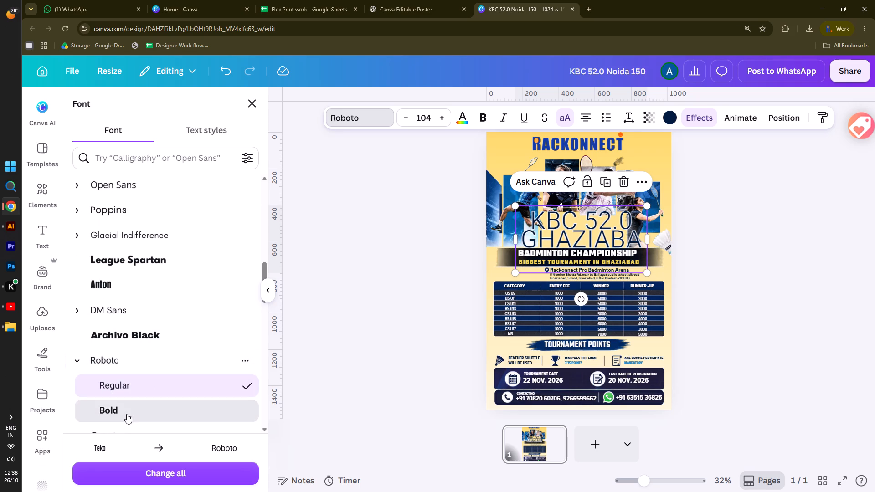
scroll(128, 408, "down", 2)
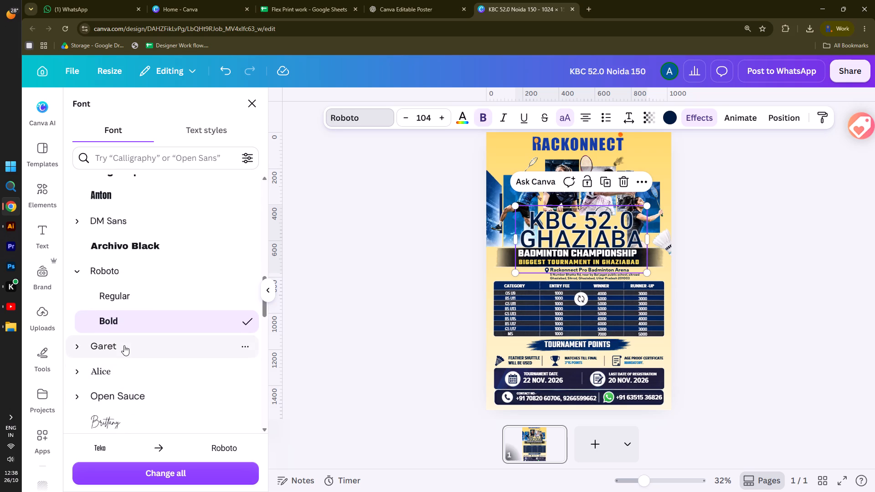
left_click(124, 345)
left_click(314, 260)
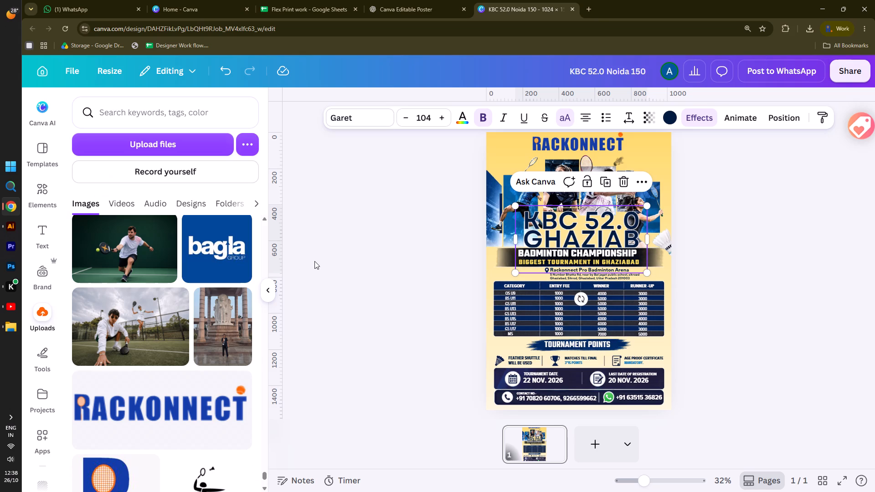
Undo the font trials on the KBC 52.0 GHAZIABAD title back to Teko.
key("ctrl+z")
key("ctrl+z")
key("ctrl+z")
key("ctrl+z")
key("ctrl+z")
key("ctrl+z")
key("ctrl+z")
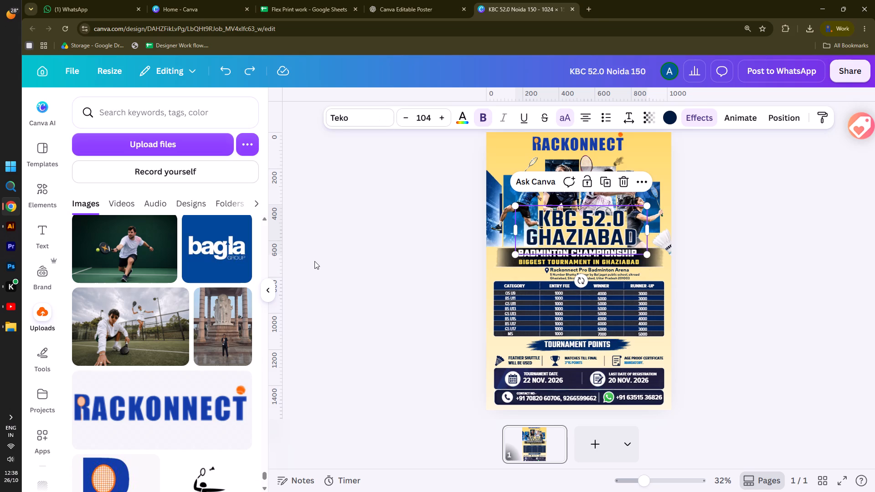
left_click(365, 241)
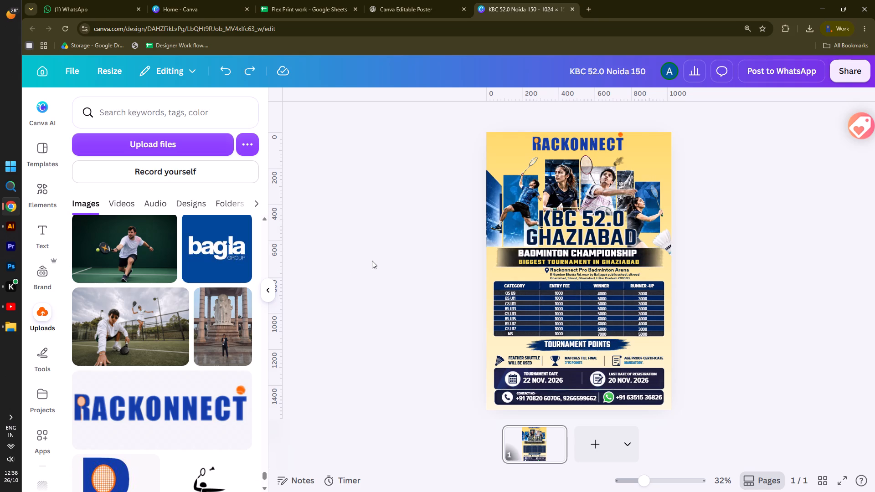
left_click(360, 221)
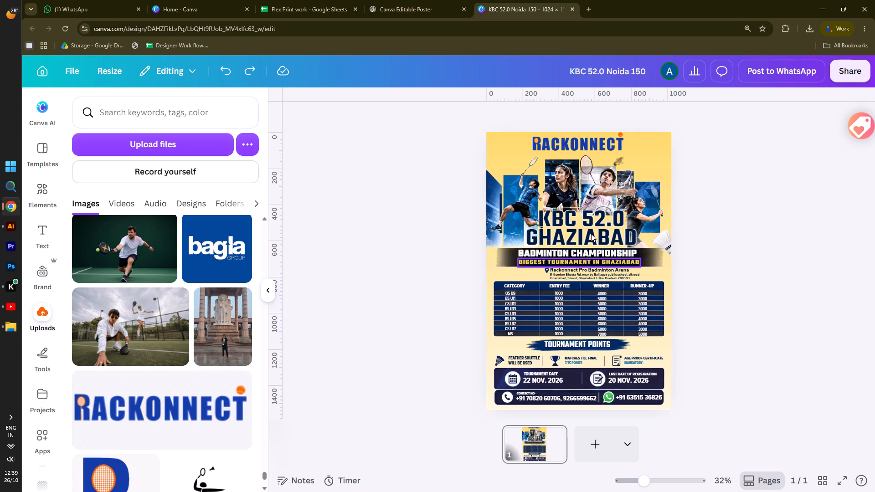
Add a rectangle shape to the poster, reduce its height and fill it with white.
scroll(591, 234, "up", 3, "ctrl")
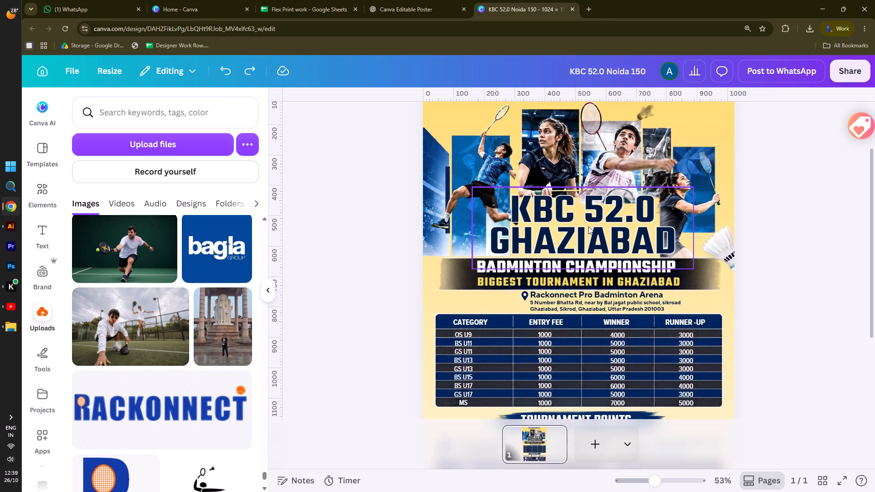
scroll(588, 226, "down", 2, "ctrl")
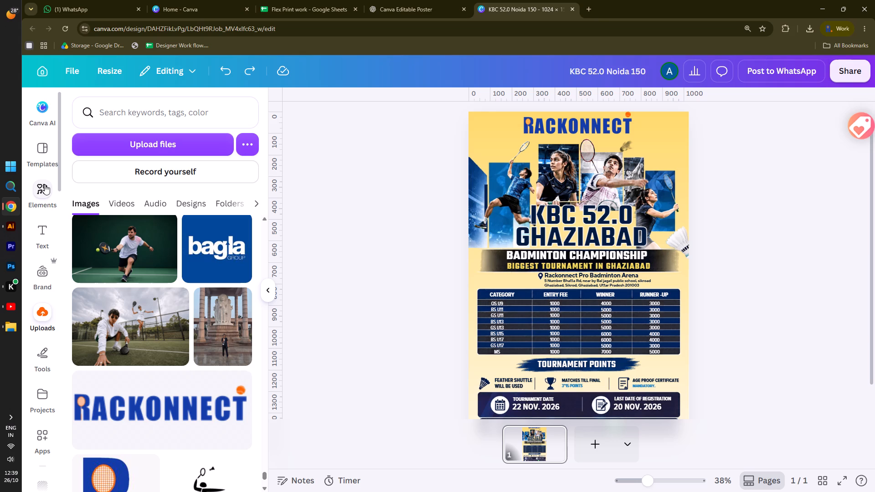
left_click(43, 197)
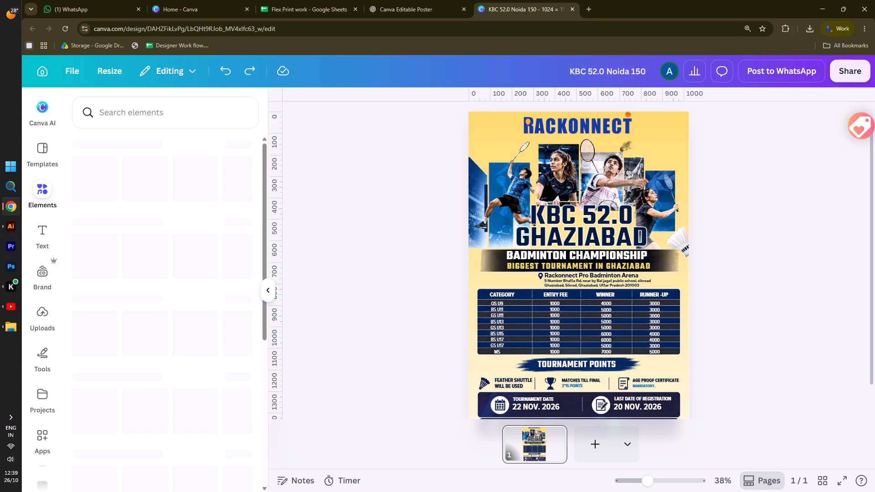
left_click(115, 113)
type("re")
key("c")
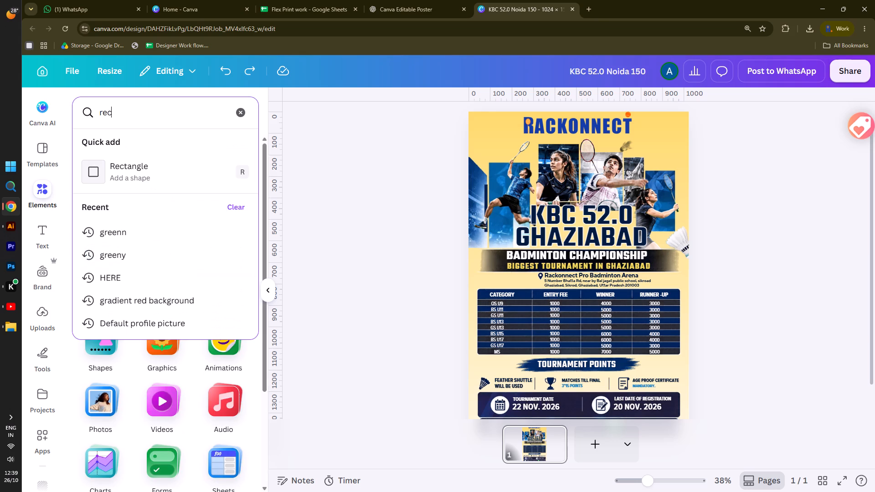
left_click(124, 166)
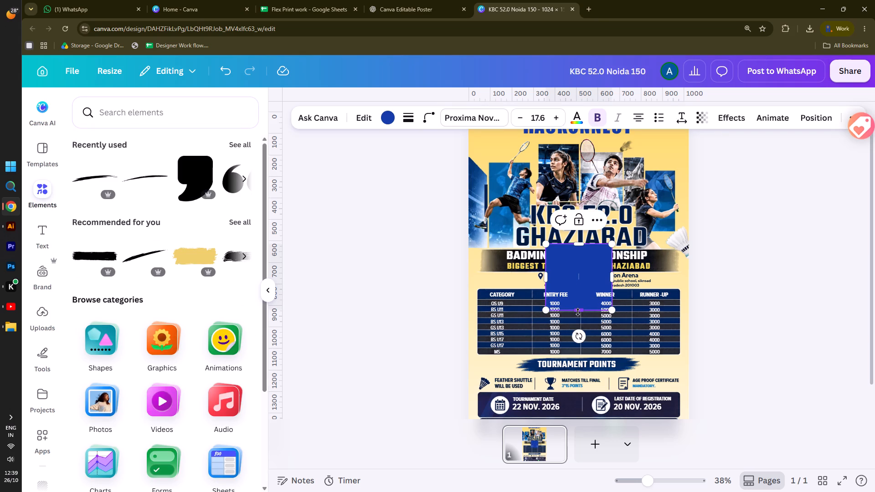
left_click_drag(578, 312, 585, 279)
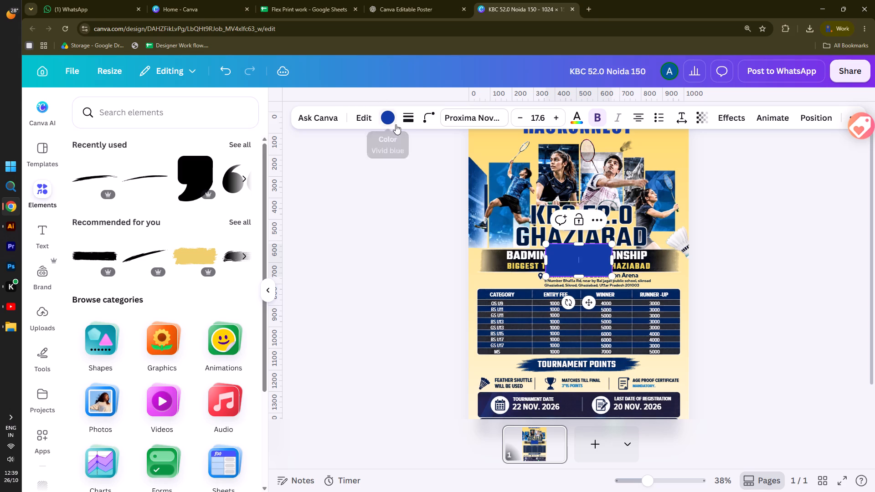
left_click(396, 124)
left_click_drag(136, 231, 140, 231)
double_click(346, 223)
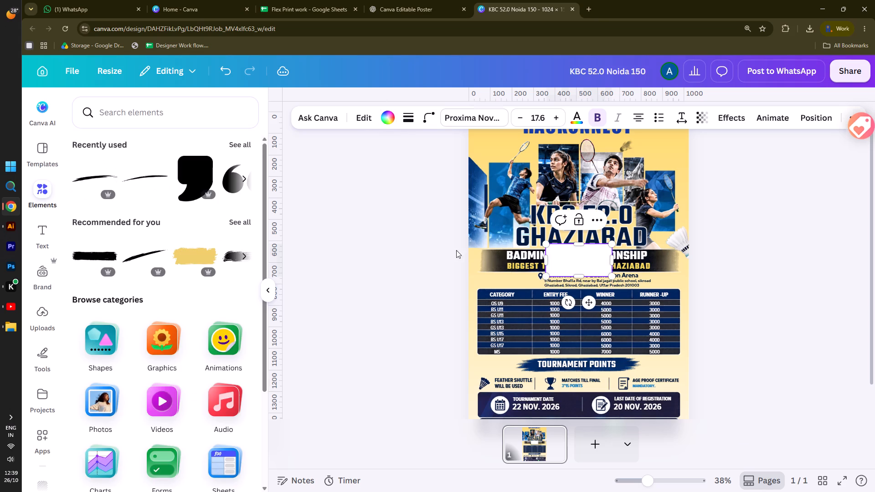
Stretch the white rectangle across the full poster width and down to the BADMINTON CHAMPIONSHIP banner, about 1,023 by 462 px.
left_click_drag(571, 263, 494, 167)
left_click_drag(538, 167, 681, 165)
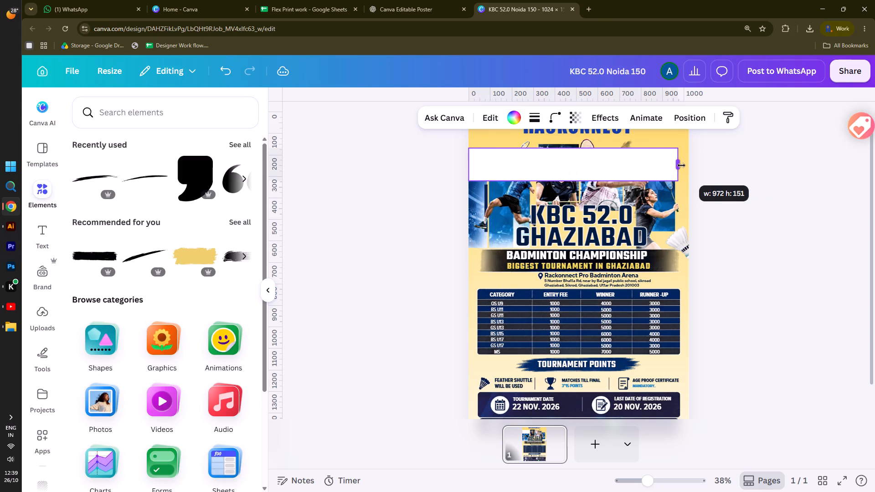
left_click_drag(681, 165, 693, 165)
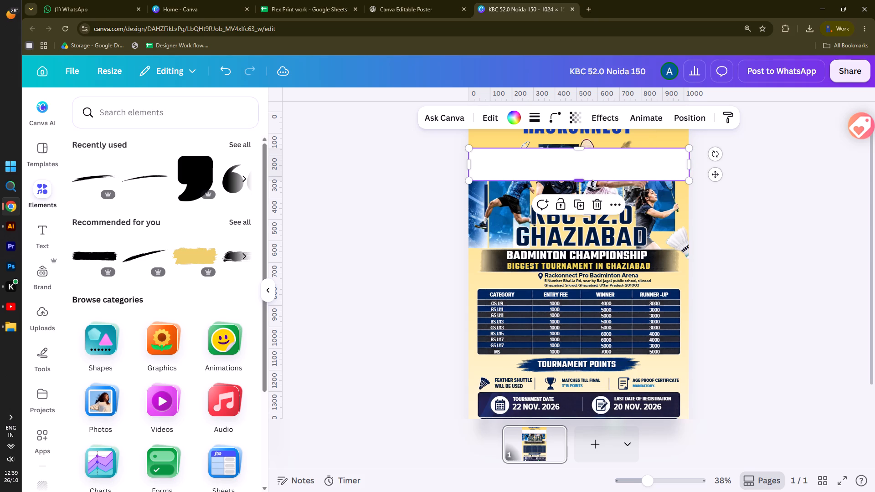
left_click_drag(579, 183, 571, 250)
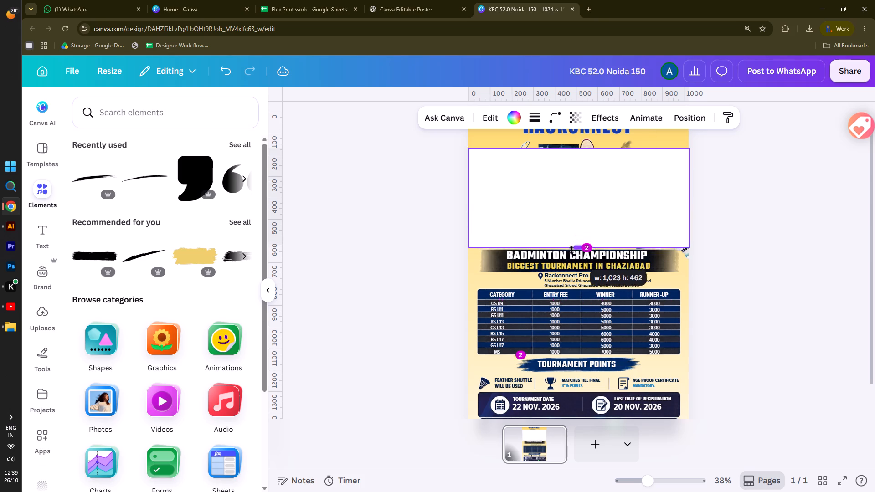
left_click_drag(571, 250, 571, 251)
Send the white rectangle to the back, behind the players and title.
right_click(633, 185)
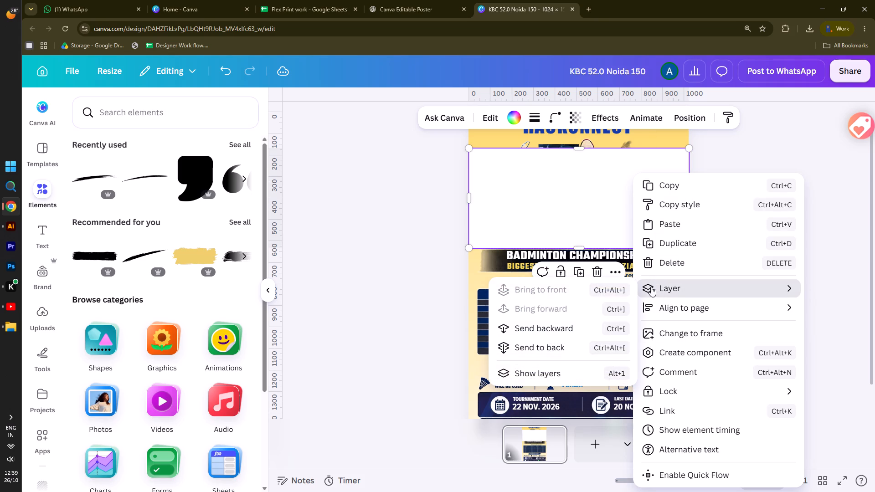
left_click(536, 347)
left_click(373, 237)
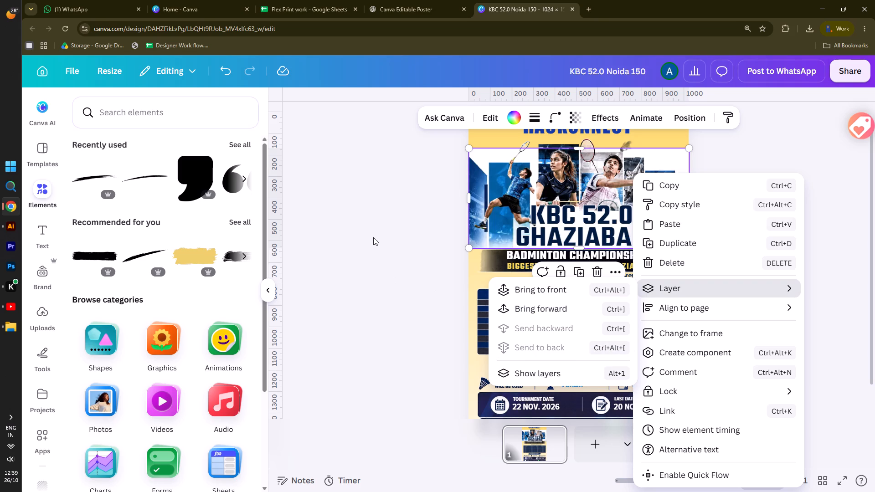
left_click(373, 237)
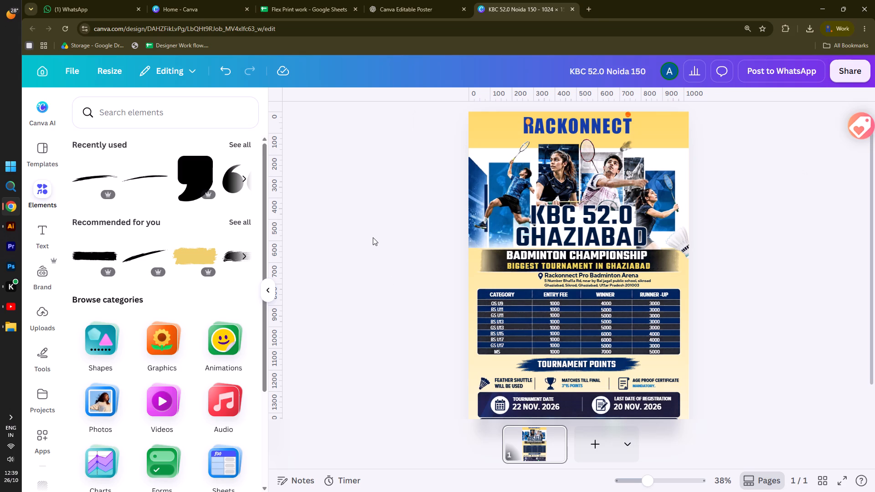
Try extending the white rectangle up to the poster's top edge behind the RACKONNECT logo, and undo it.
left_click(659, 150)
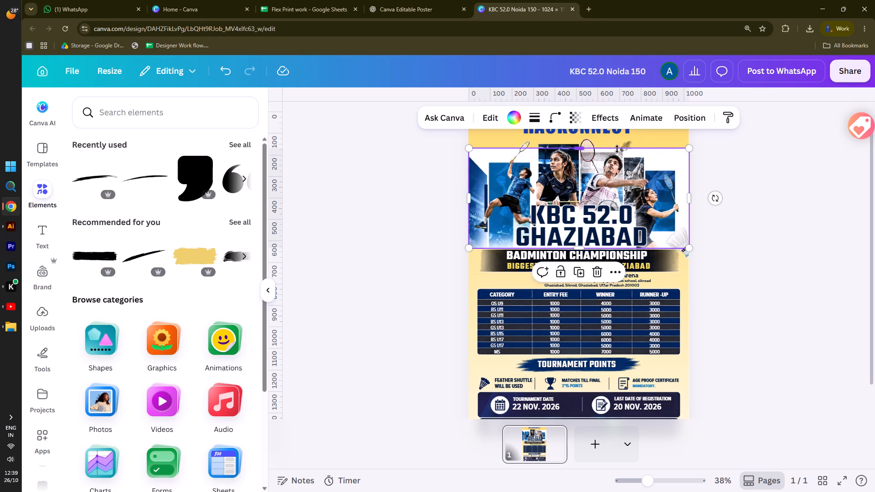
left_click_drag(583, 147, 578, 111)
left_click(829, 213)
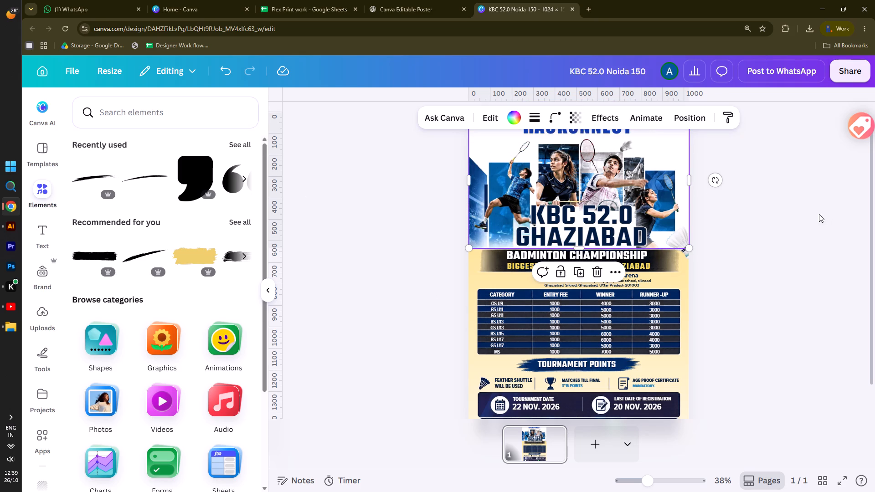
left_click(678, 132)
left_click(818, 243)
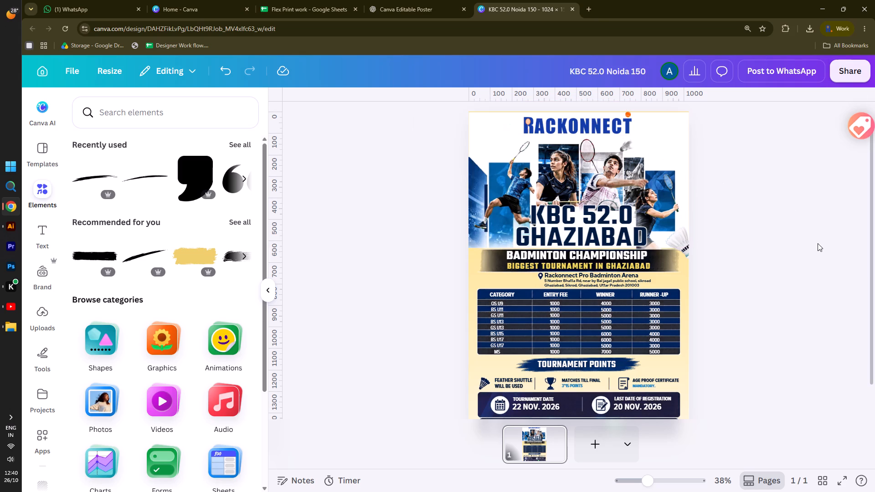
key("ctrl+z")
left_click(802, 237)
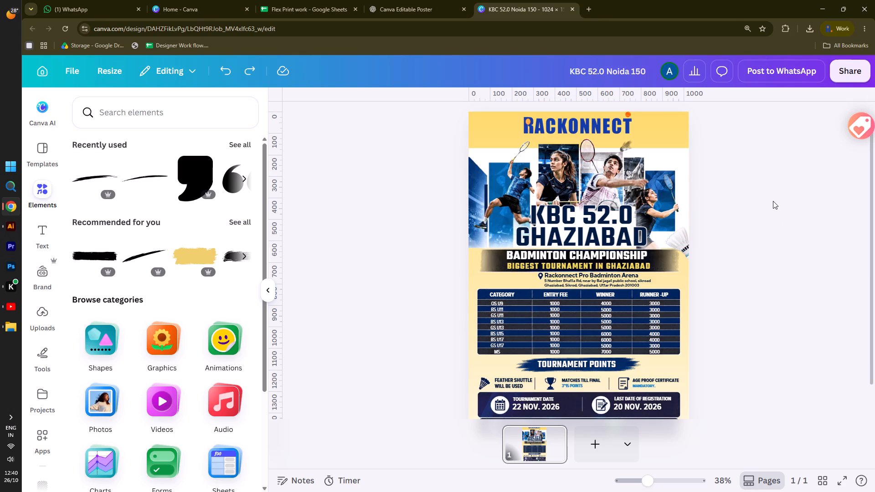
Look through the available shape effects for the white rectangle behind the players.
left_click(267, 288)
left_click(264, 283)
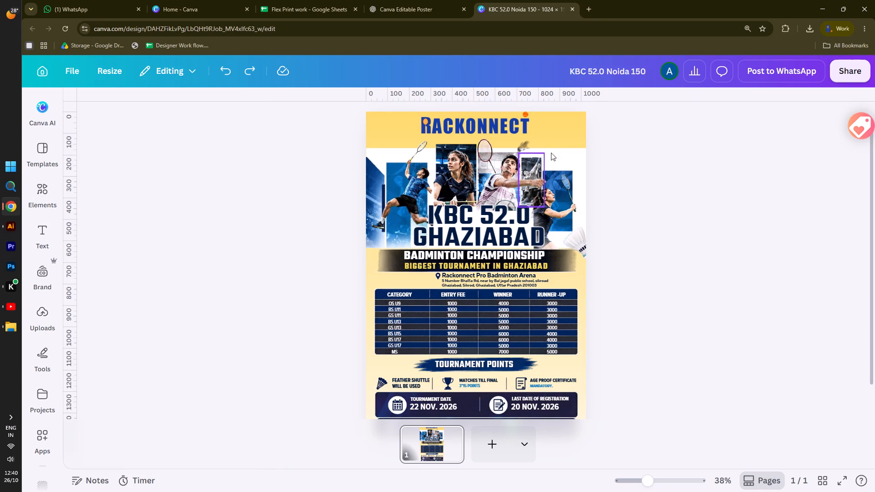
left_click(570, 152)
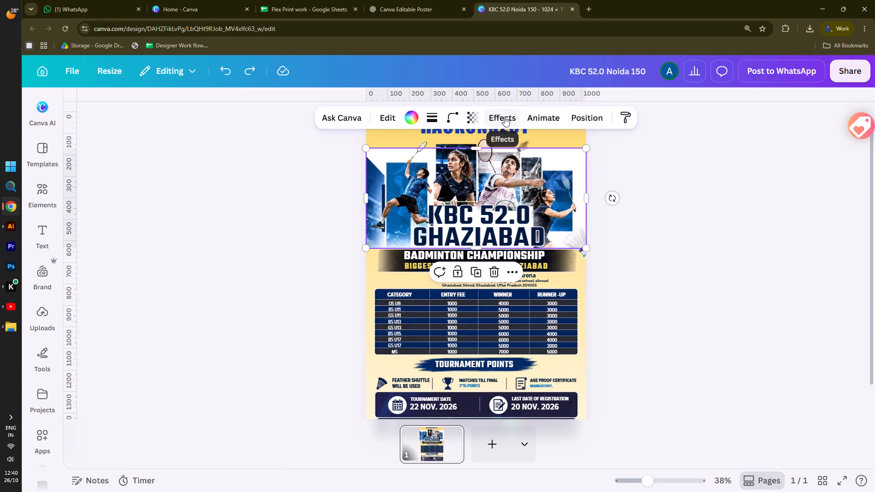
left_click(504, 117)
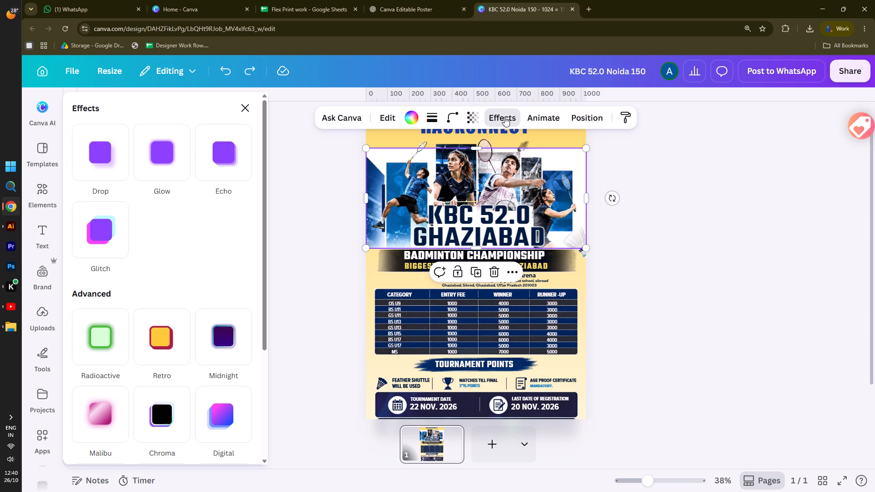
scroll(137, 317, "down", 8)
scroll(137, 317, "up", 6)
left_click(308, 188)
Lower the white rectangle's opacity slightly so the yellow background tints through it.
left_click(471, 118)
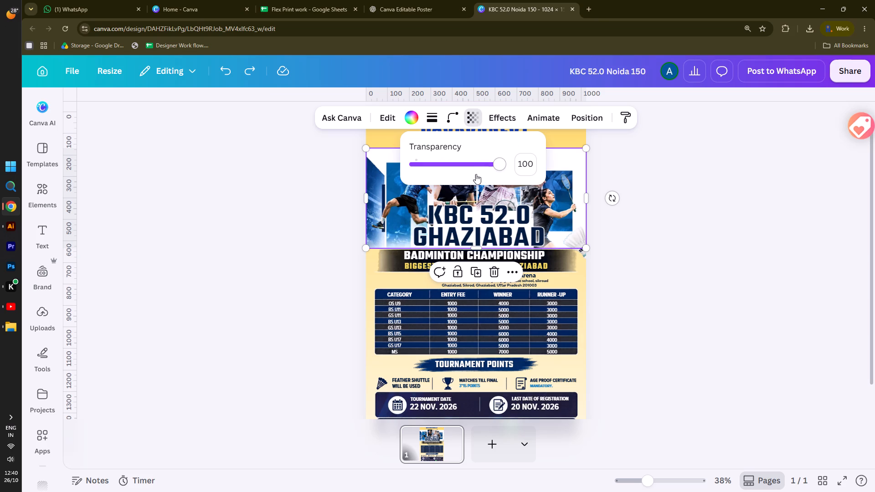
left_click_drag(501, 167, 486, 168)
left_click_drag(486, 168, 482, 168)
double_click(639, 153)
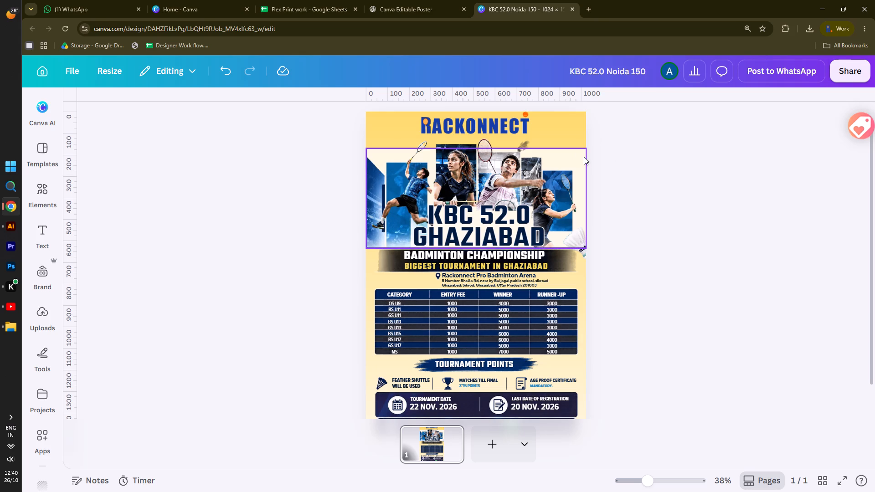
left_click(625, 158)
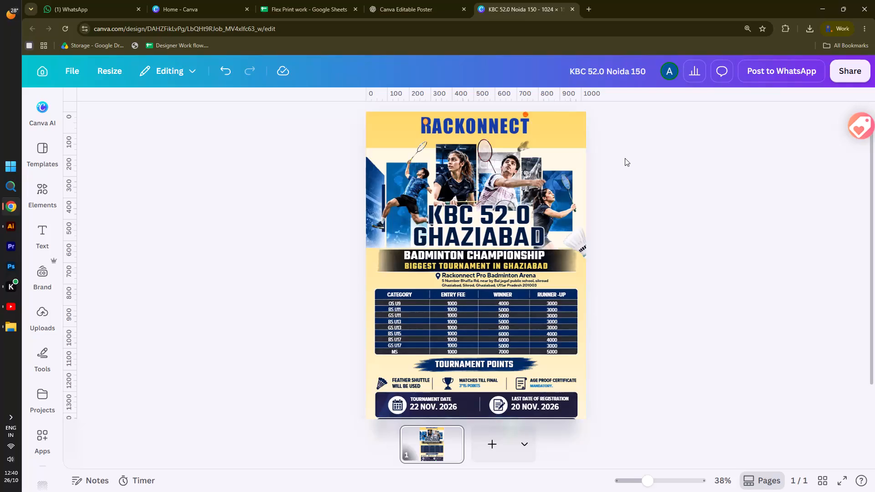
Extend the white rectangle's upper edge slightly upward towards the RACKONNECT logo.
left_click(579, 159)
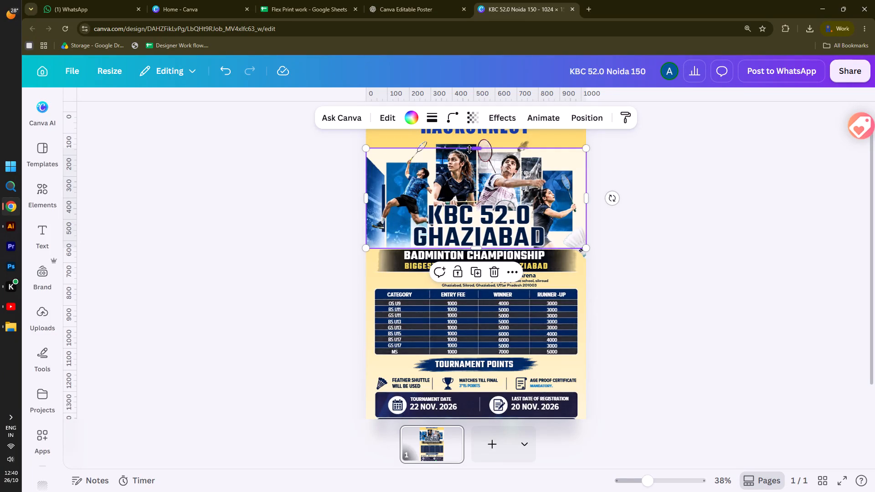
left_click(474, 149)
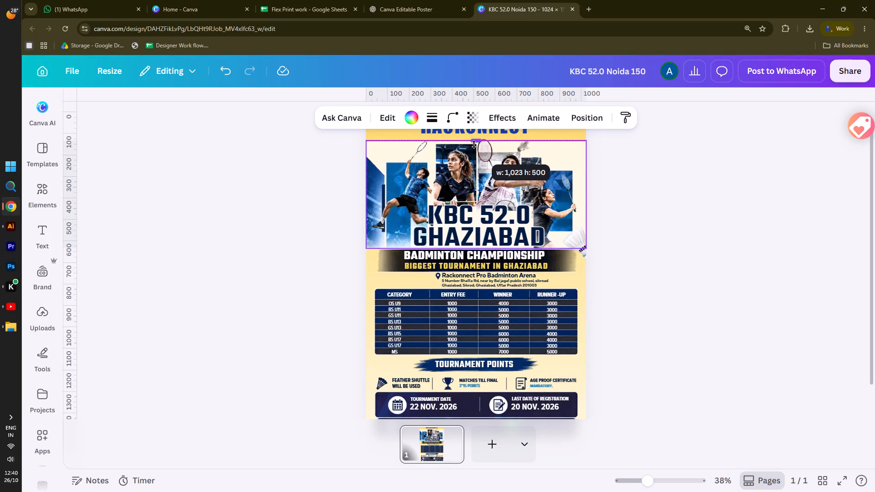
left_click(638, 155)
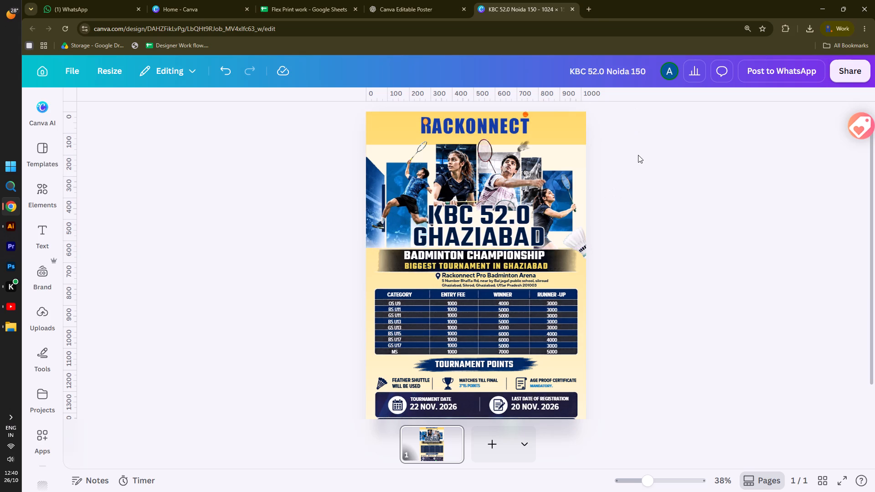
left_click(638, 155)
Open the download options for the poster.
left_click(77, 69)
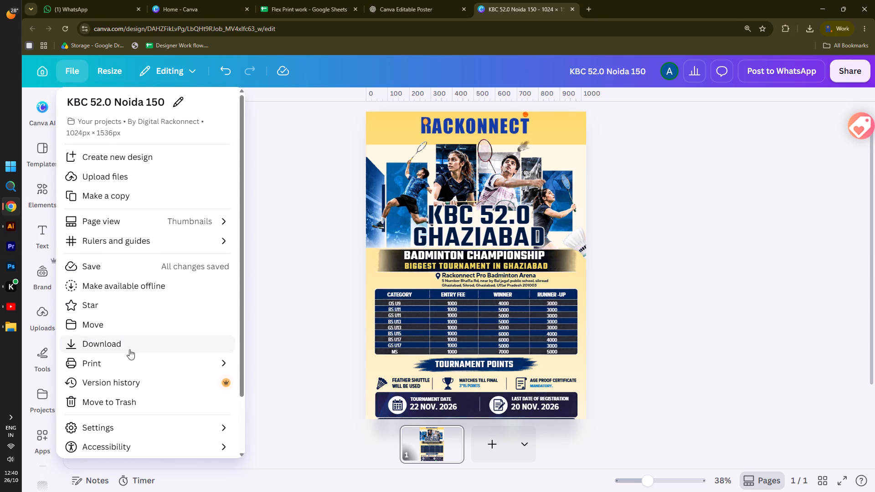
left_click(129, 349)
Download the poster as a PDF and save it to the Desktop under the suggested file name.
left_click(732, 152)
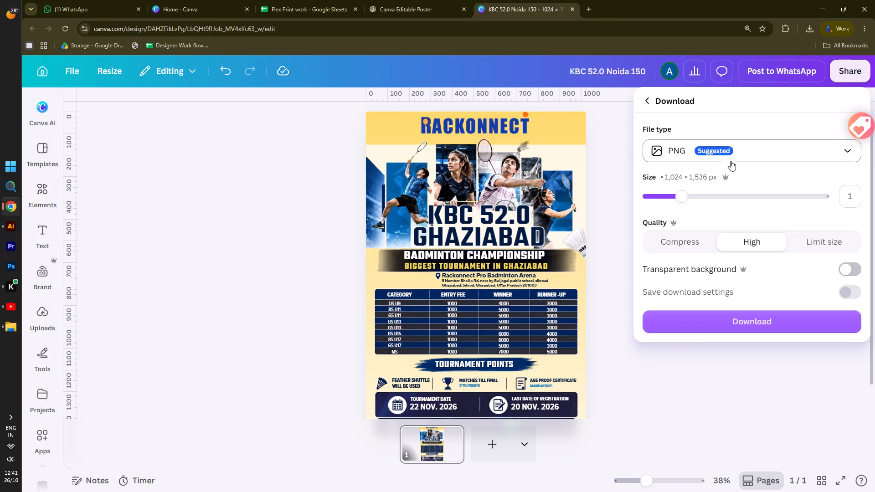
left_click(784, 152)
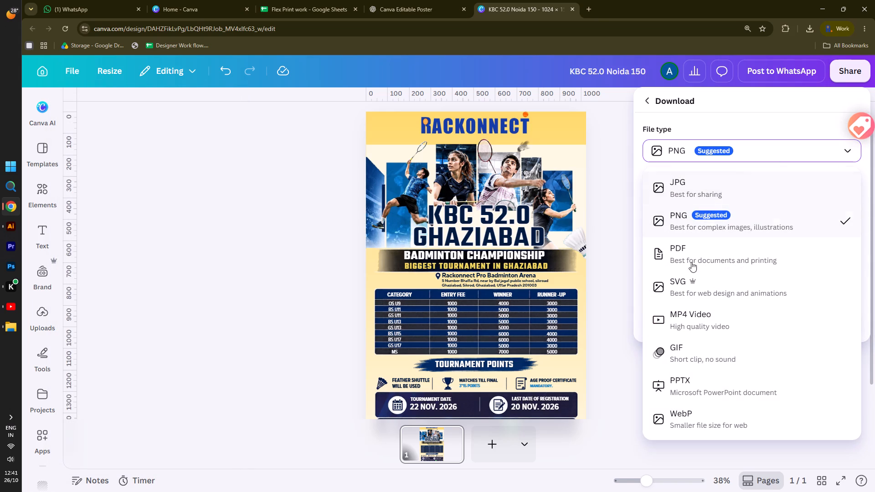
left_click(703, 252)
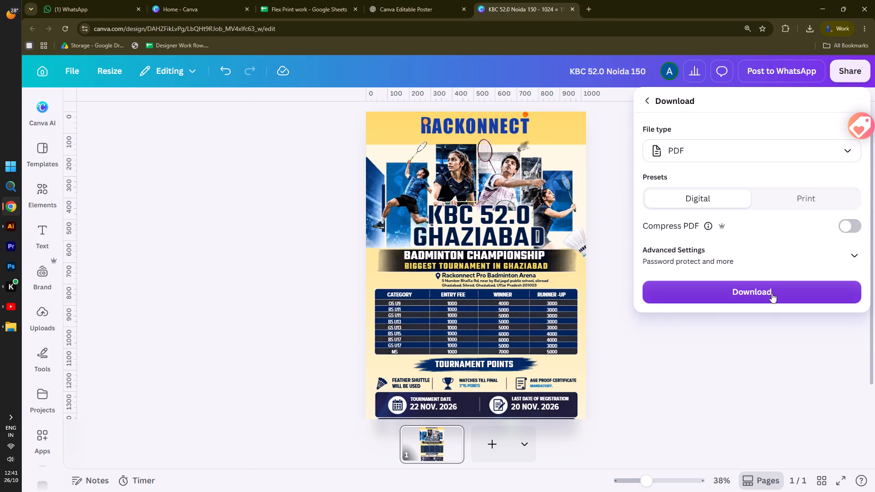
left_click(772, 293)
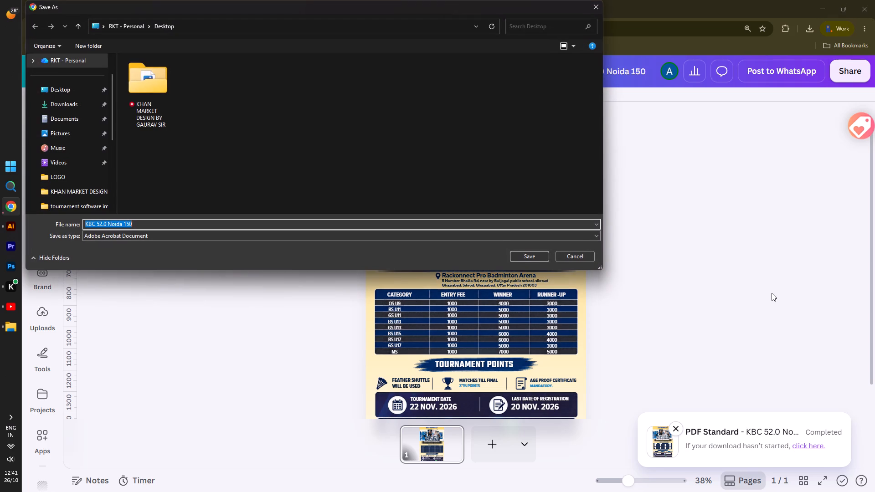
left_click(58, 87)
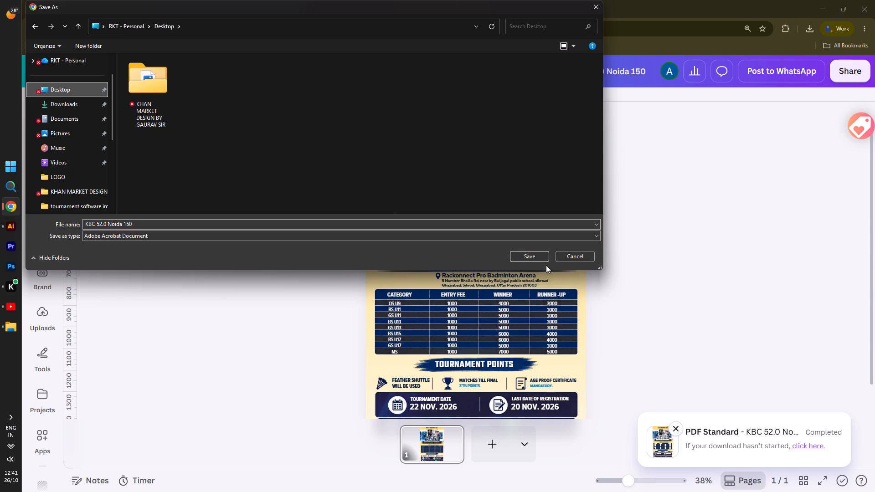
left_click(529, 257)
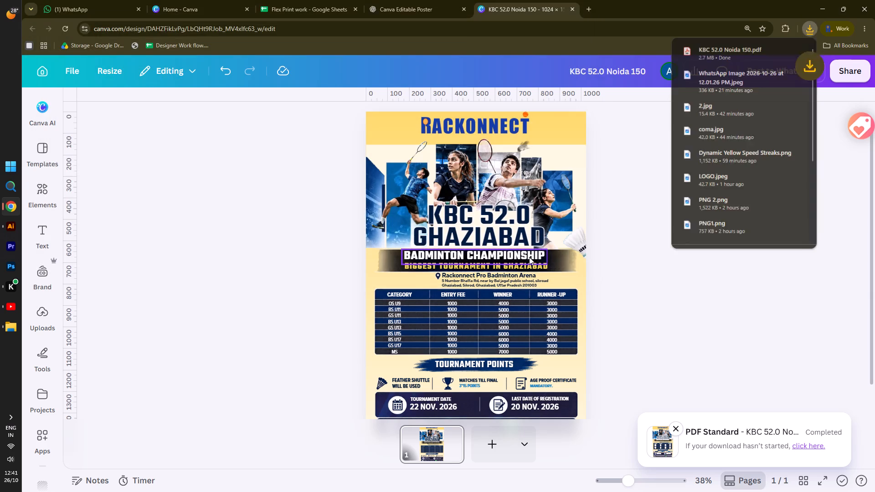
Download the poster again as a JPG image and save it to the Desktop under the suggested file name.
left_click(64, 66)
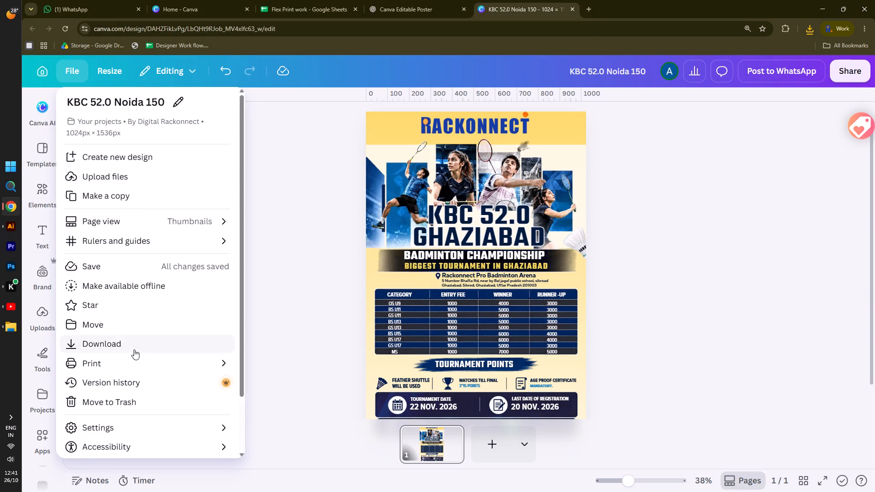
left_click(134, 349)
left_click(791, 152)
left_click(697, 182)
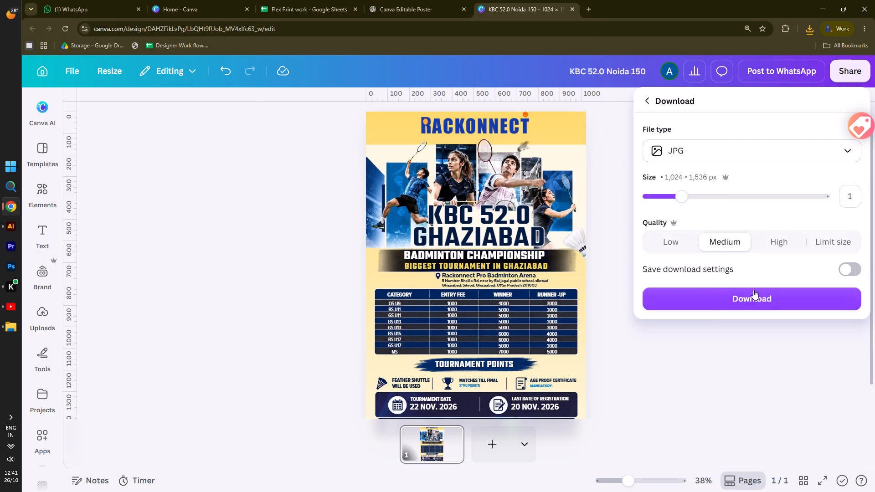
left_click(778, 296)
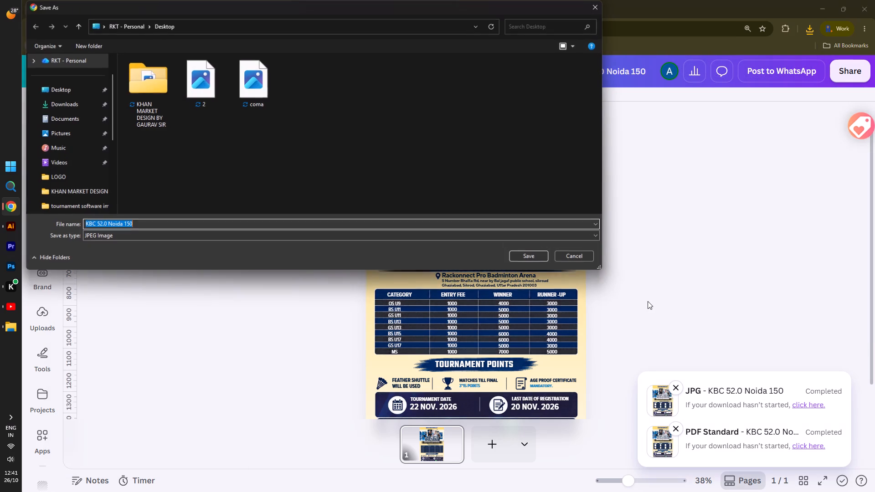
left_click(61, 89)
left_click(527, 261)
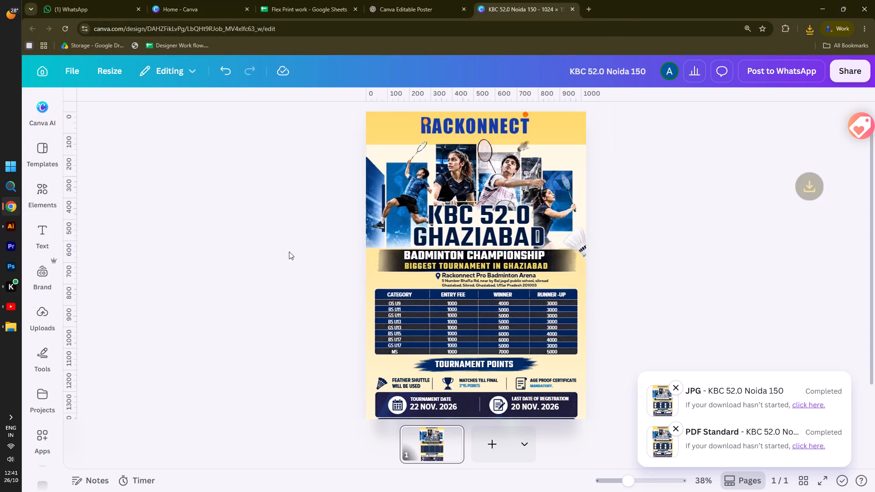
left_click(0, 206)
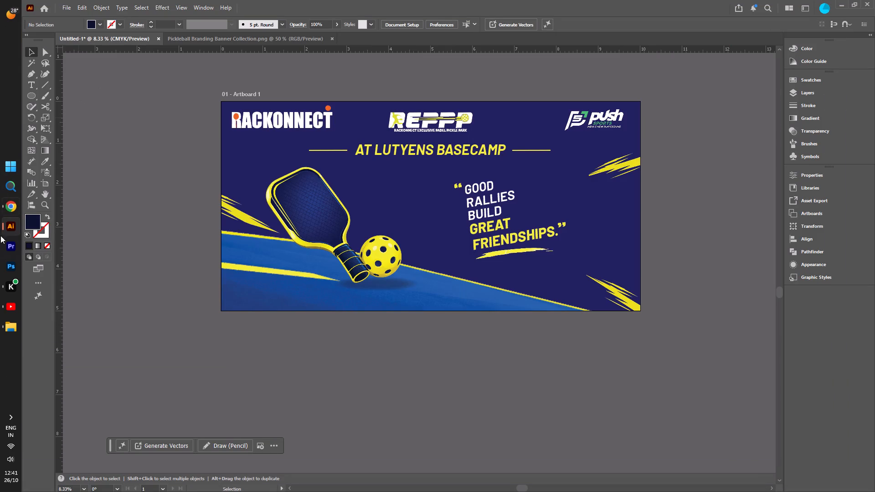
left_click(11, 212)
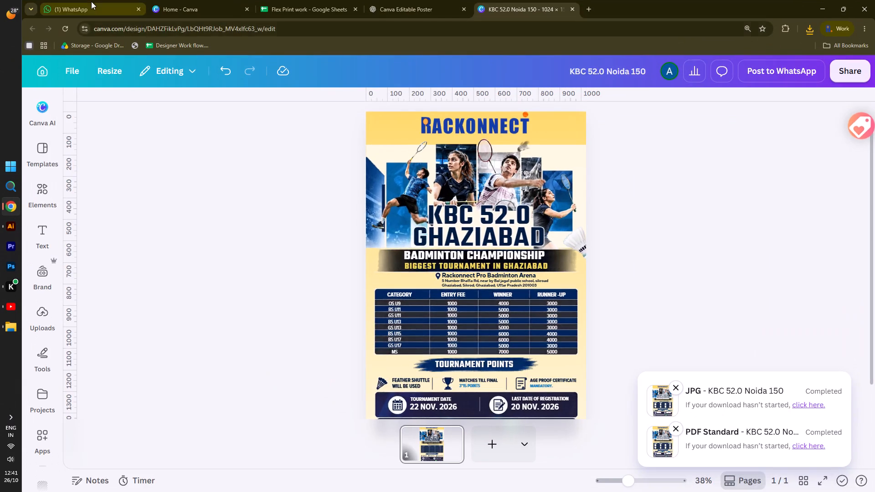